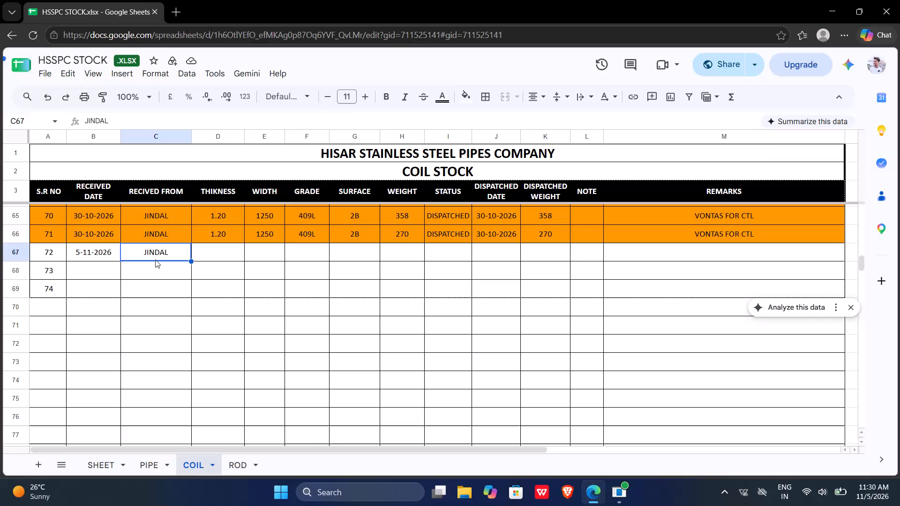
# Fill row 68 of the COIL sheet with received date 5-11-2026 and supplier JINDAL.
pyautogui.press('Left')
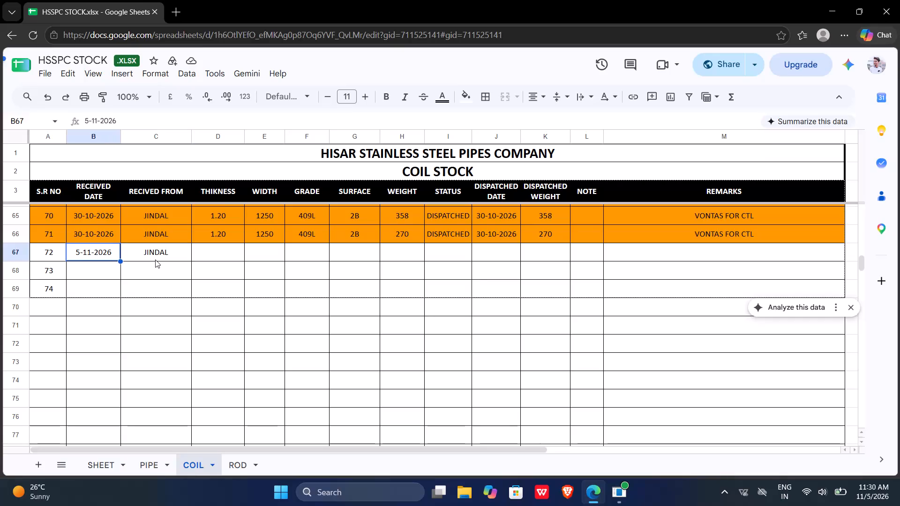
pyautogui.press('Right')
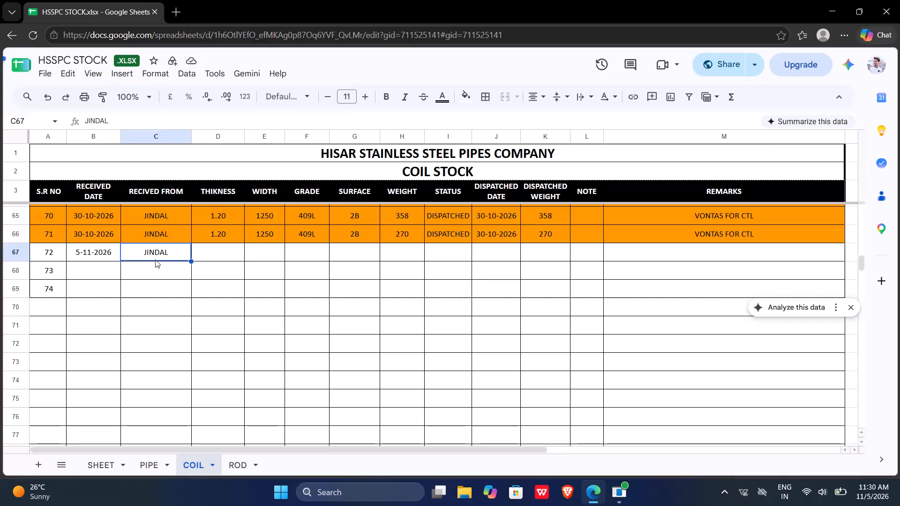
pyautogui.press('Right')
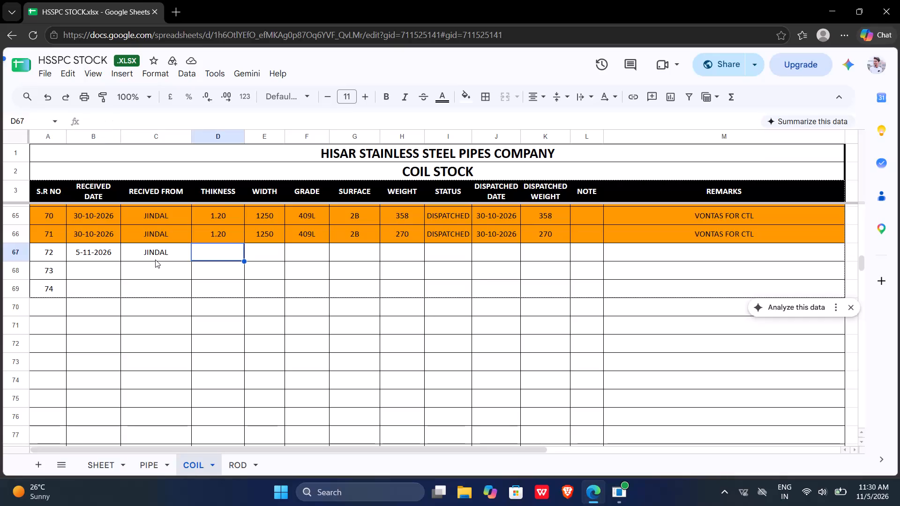
pyautogui.press('Down')
pyautogui.press('Left')
pyautogui.press('Left')
pyautogui.write('5-1')
pyautogui.write('17')
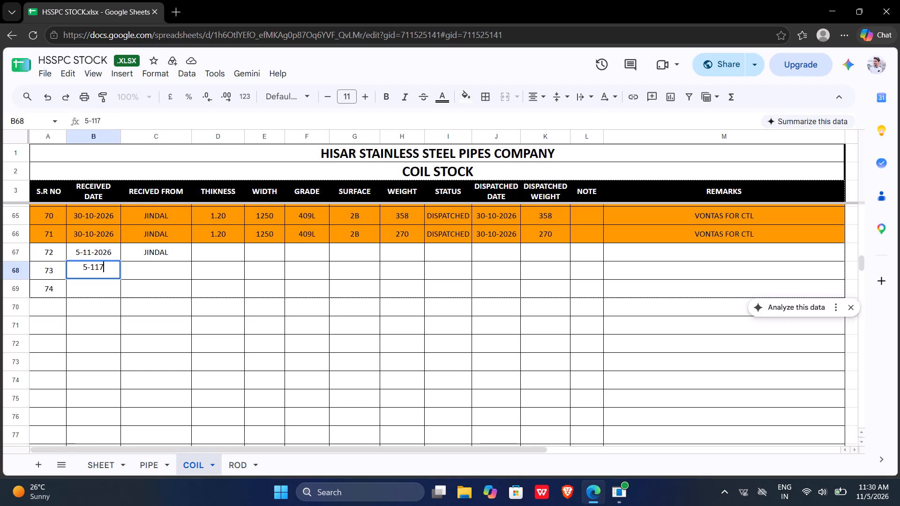
pyautogui.press('BackSpace')
pyautogui.write('-2026')
pyautogui.press('Right')
pyautogui.press('j')
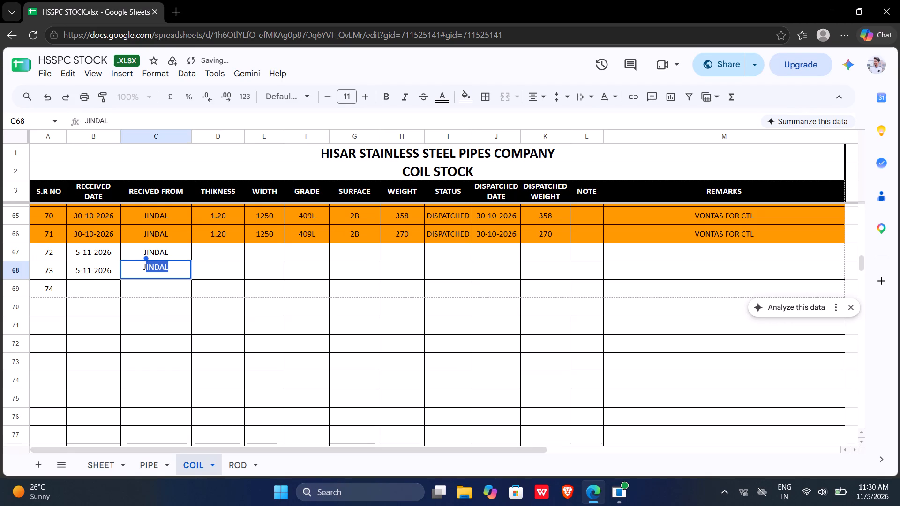
pyautogui.press('Right')
# Fill row 69 with received date 5-11-2026 and supplier JINDAL.
pyautogui.press('Down')
pyautogui.press('Left')
pyautogui.press('Left')
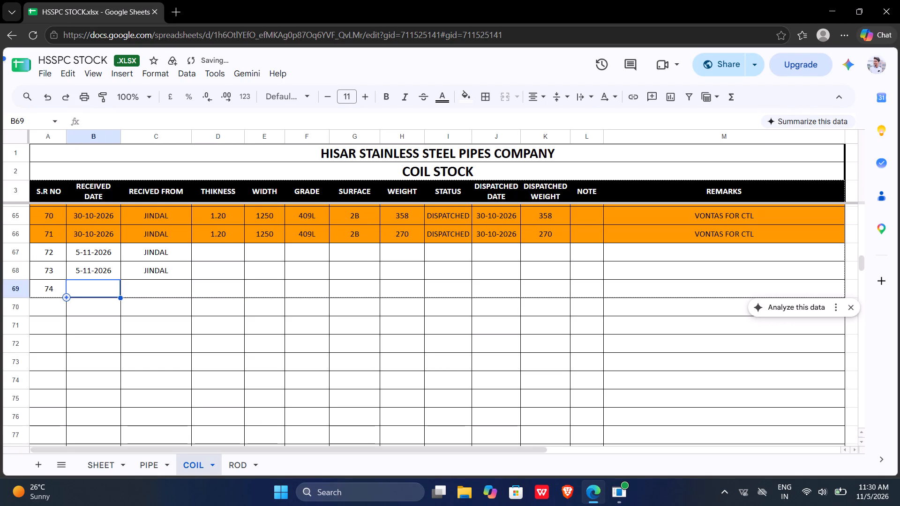
pyautogui.write('5-11-2026')
pyautogui.press('Right')
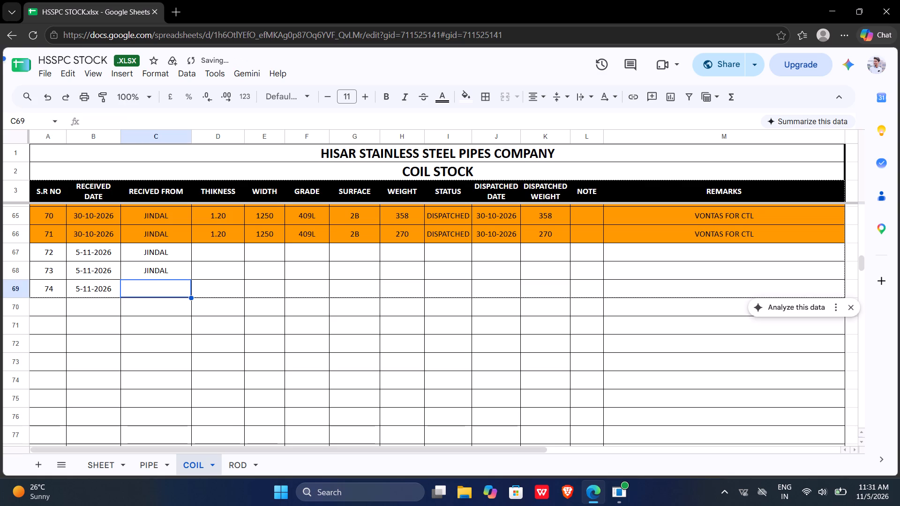
pyautogui.press('j')
pyautogui.press('Right')
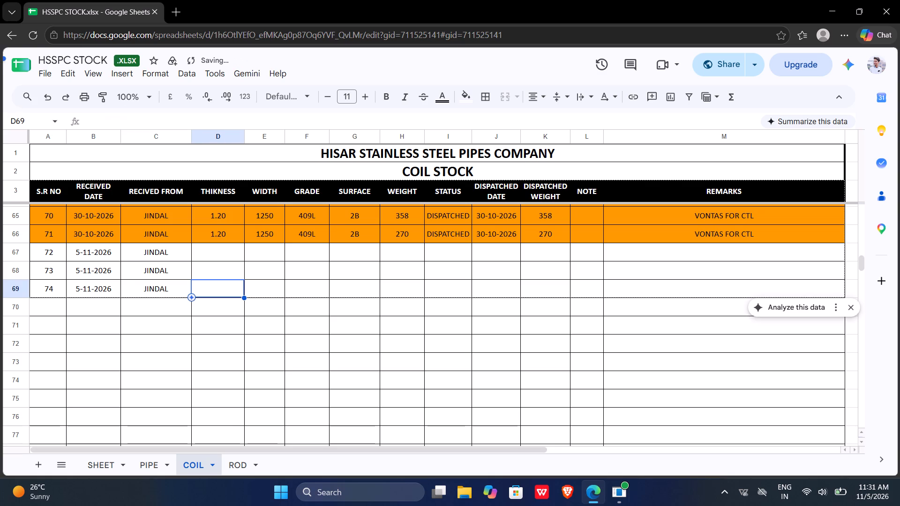
# Fill row 70 with received date 5-11-2026 and supplier JINDAL.
pyautogui.press('Left')
pyautogui.press('Left')
pyautogui.press('Down')
pyautogui.write('5-11-2026')
pyautogui.press('Right')
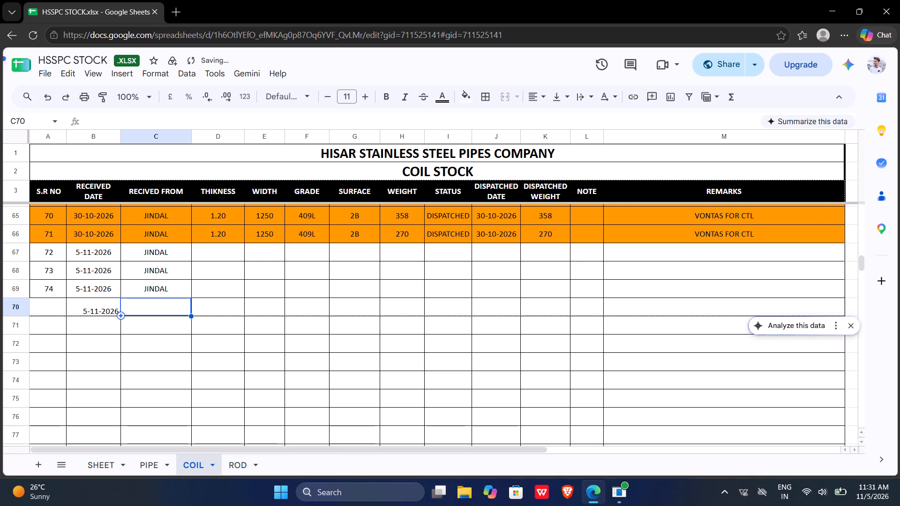
pyautogui.press('j')
pyautogui.press('Right')
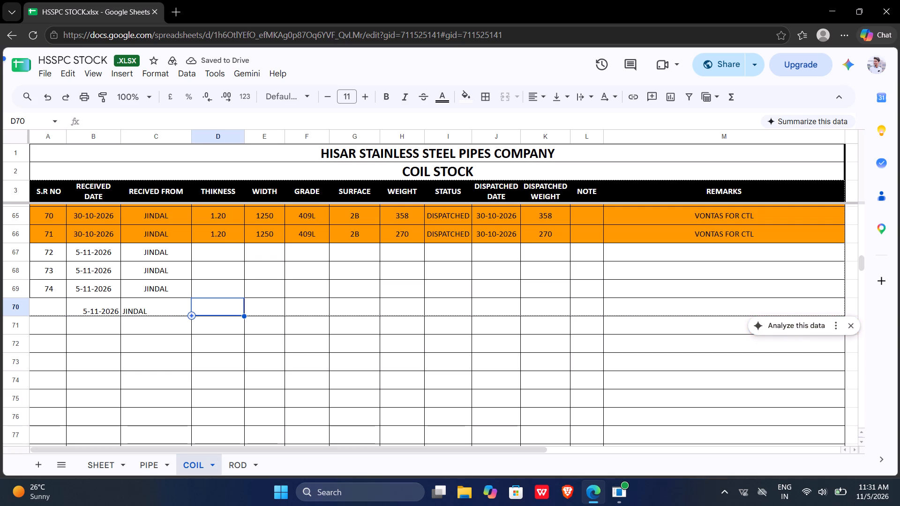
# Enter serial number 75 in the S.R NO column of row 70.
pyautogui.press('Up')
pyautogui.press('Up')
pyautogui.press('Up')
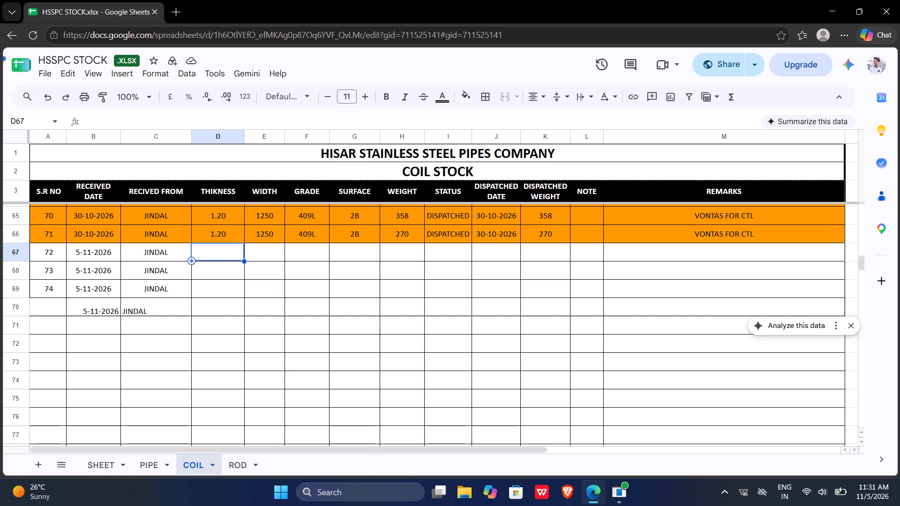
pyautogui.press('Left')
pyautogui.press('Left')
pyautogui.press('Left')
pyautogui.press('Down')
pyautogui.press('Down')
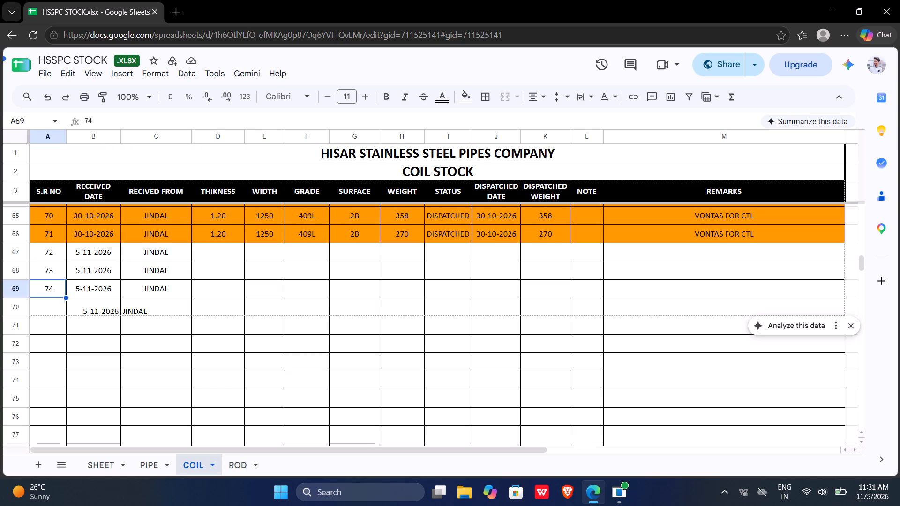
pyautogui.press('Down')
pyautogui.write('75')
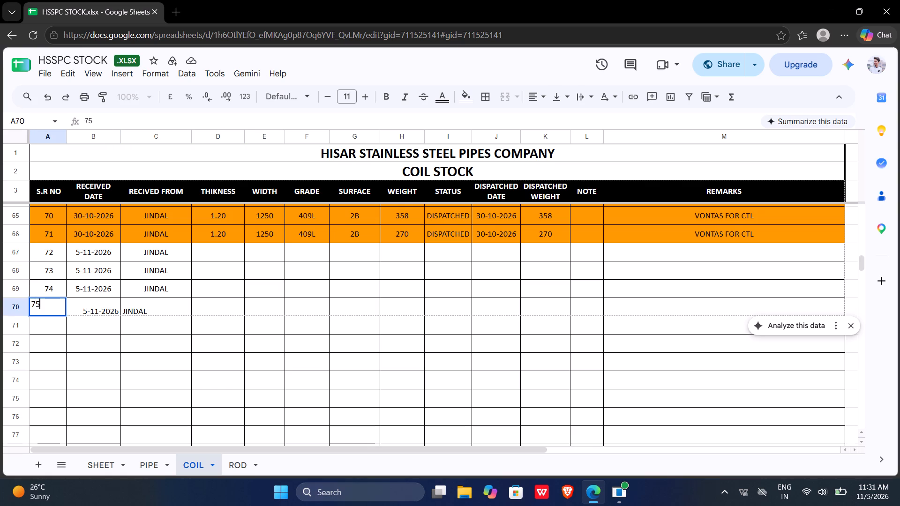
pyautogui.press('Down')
# Renumber the S.R NO column consecutively by extending the series 1, 2, 3 from rows 4–6 down to row 71.
pyautogui.press('Up')
pyautogui.press('Up')
pyautogui.press('Up')
pyautogui.press('Up')
pyautogui.press('Up')
pyautogui.press('Up')
pyautogui.press('Up')
pyautogui.press('Up')
pyautogui.press('Up')
pyautogui.press('Up')
pyautogui.press('Up')
pyautogui.press('Up')
pyautogui.press('Up')
pyautogui.press('Up')
pyautogui.press('Up')
pyautogui.press('Up')
pyautogui.press('Up')
pyautogui.press('Up')
pyautogui.press('Up')
pyautogui.press('Up')
pyautogui.press('Up')
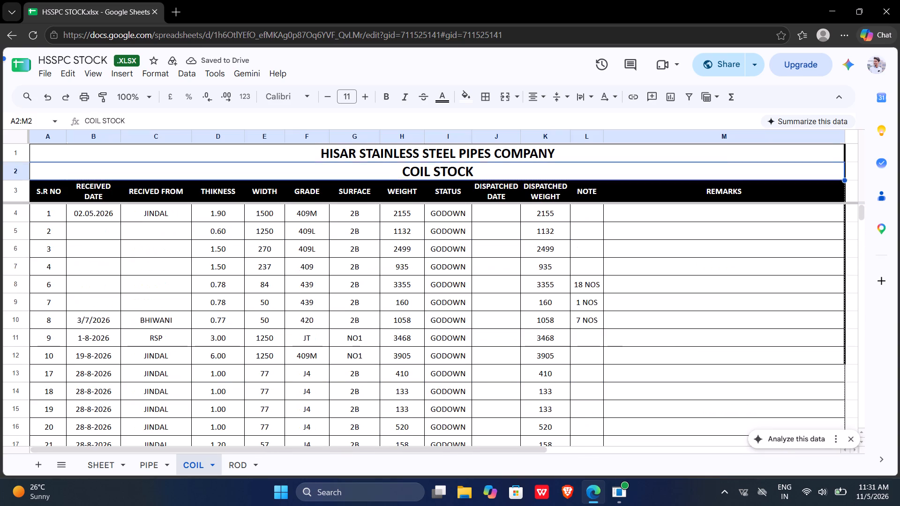
pyautogui.moveTo(55, 216); pyautogui.dragTo(55, 216)
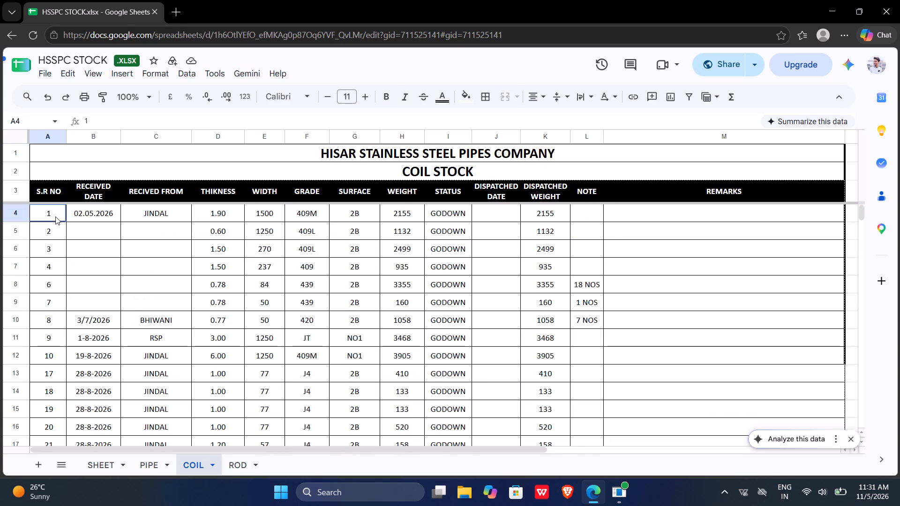
pyautogui.moveTo(55, 216); pyautogui.dragTo(62, 246)
pyautogui.moveTo(67, 258); pyautogui.dragTo(67, 305)
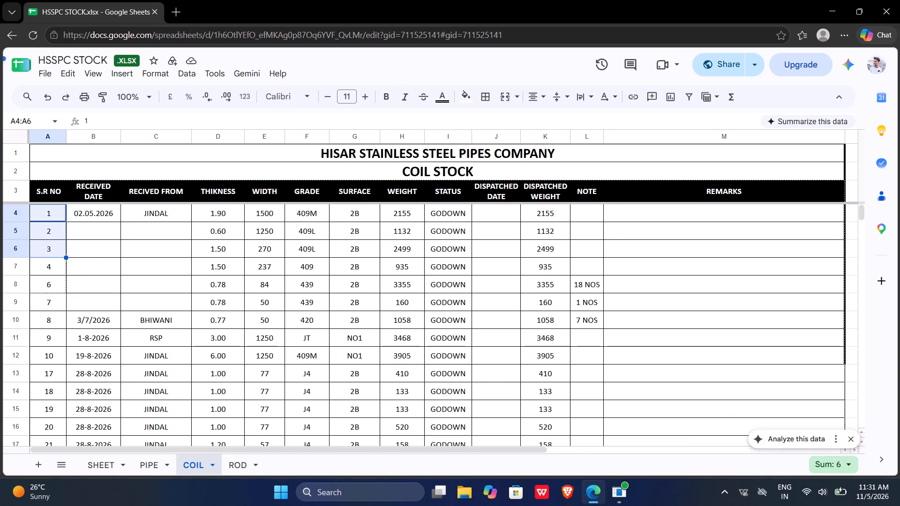
pyautogui.moveTo(67, 305); pyautogui.dragTo(68, 387)
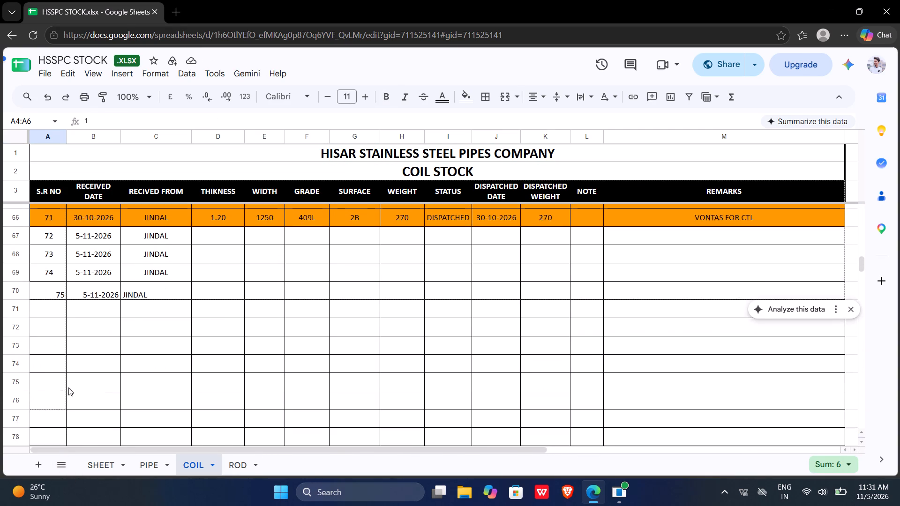
pyautogui.moveTo(68, 387); pyautogui.dragTo(62, 305)
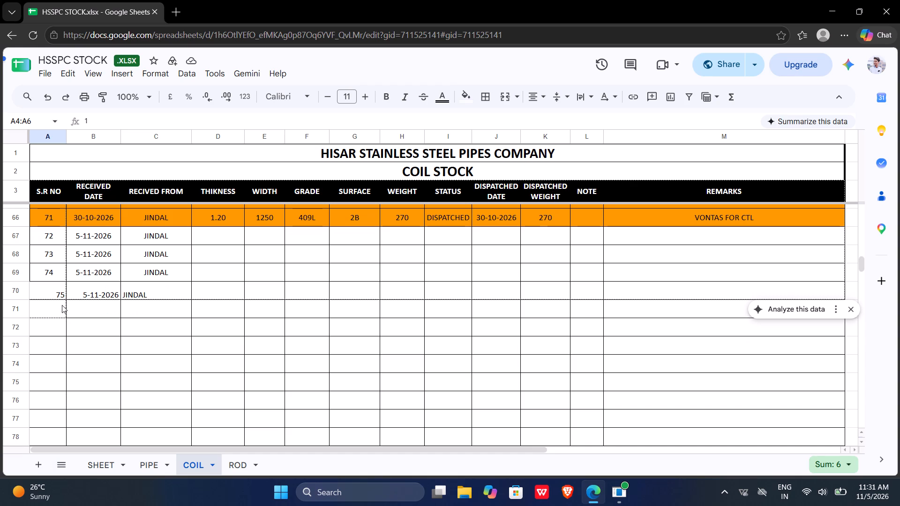
pyautogui.moveTo(62, 305); pyautogui.dragTo(62, 305)
pyautogui.click(144, 320)
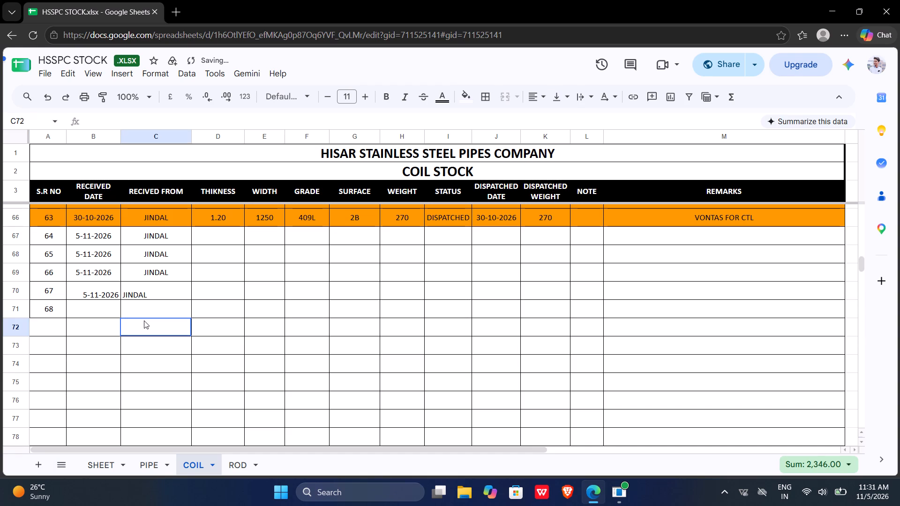
# Set the status to GODOWN for the four 5-11-2026 coil entries in rows 67 to 70.
pyautogui.click(210, 240)
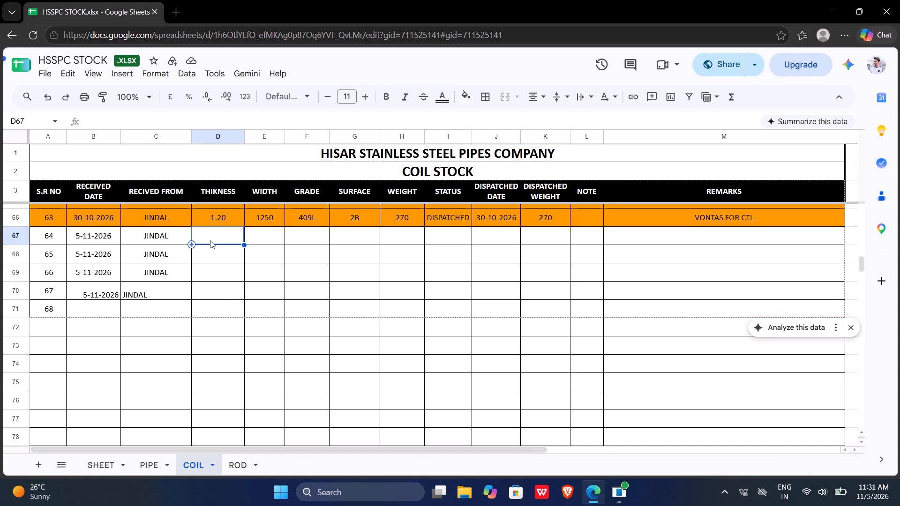
pyautogui.press('Right')
pyautogui.press('Right')
pyautogui.press('Right')
pyautogui.press('Right')
pyautogui.press('Right')
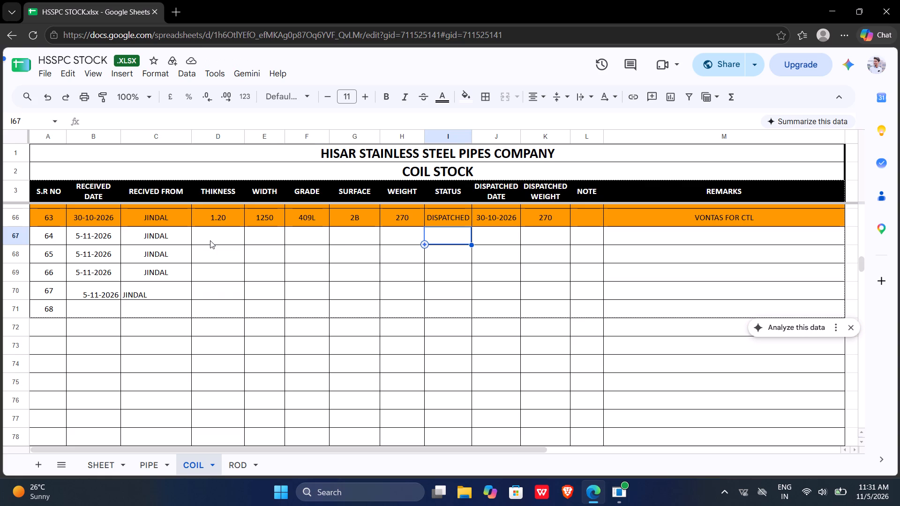
pyautogui.press('g')
pyautogui.press('Down')
pyautogui.press('g')
pyautogui.press('Down')
pyautogui.press('g')
pyautogui.press('Down')
pyautogui.press('g')
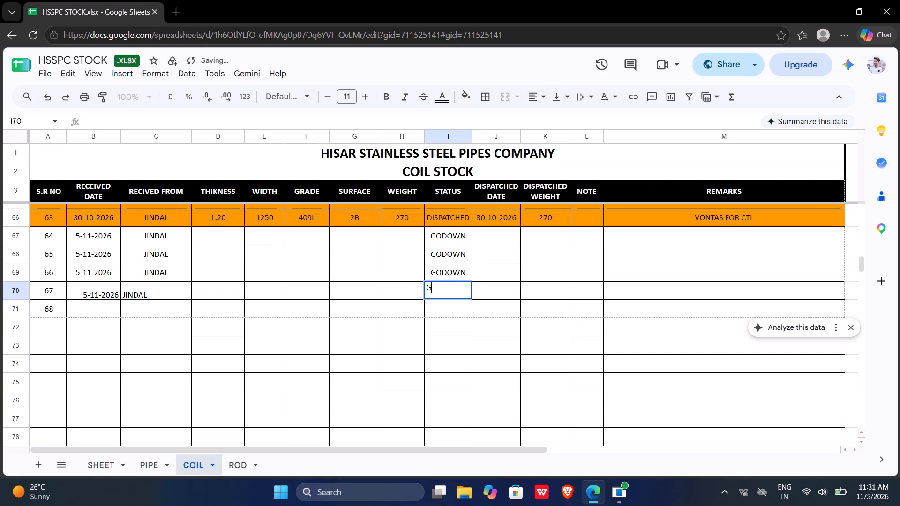
pyautogui.press('Down')
# Align the contents of A70:M80 to the middle vertically and to the centre horizontally.
pyautogui.press('Left')
pyautogui.press('Left')
pyautogui.press('Left')
pyautogui.press('Left')
pyautogui.press('Left')
pyautogui.press('Left')
pyautogui.press('Left')
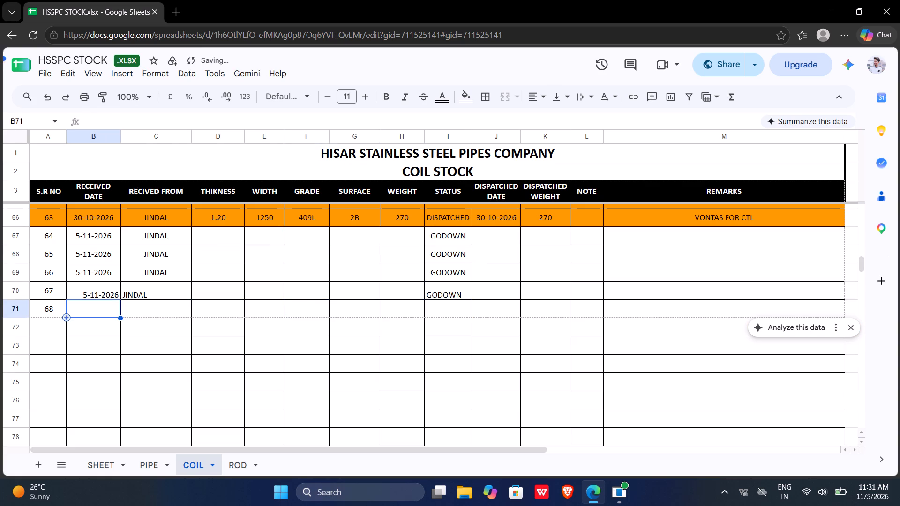
pyautogui.press('Up')
pyautogui.press('Left')
pyautogui.hotkey('shift', 'Right')
pyautogui.hotkey('shift', 'Right')
pyautogui.hotkey('shift', 'Right')
pyautogui.hotkey('shift', 'Right')
pyautogui.hotkey('shift', 'Right')
pyautogui.hotkey('shift', 'Right')
pyautogui.hotkey('shift', 'Right')
pyautogui.hotkey('shift', 'Right')
pyautogui.hotkey('shift', 'Right')
pyautogui.hotkey('shift', 'Right')
pyautogui.hotkey('shift', 'Right')
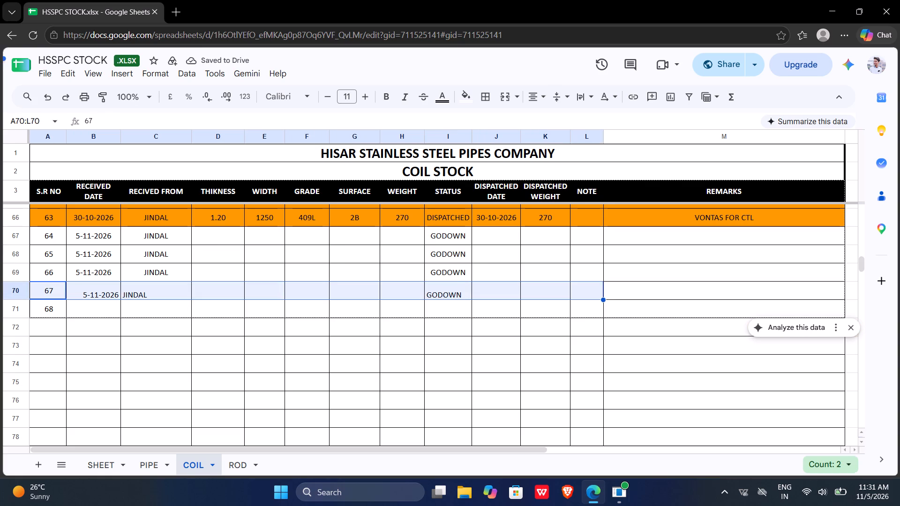
pyautogui.hotkey('shift', 'Right')
pyautogui.hotkey('shift', 'Down')
pyautogui.hotkey('shift', 'Down')
pyautogui.hotkey('shift', 'Down')
pyautogui.hotkey('shift', 'Down')
pyautogui.hotkey('shift', 'Down')
pyautogui.hotkey('shift', 'Down')
pyautogui.hotkey('shift', 'Down')
pyautogui.hotkey('shift', 'Down')
pyautogui.hotkey('shift', 'Down')
pyautogui.hotkey('shift', 'Down')
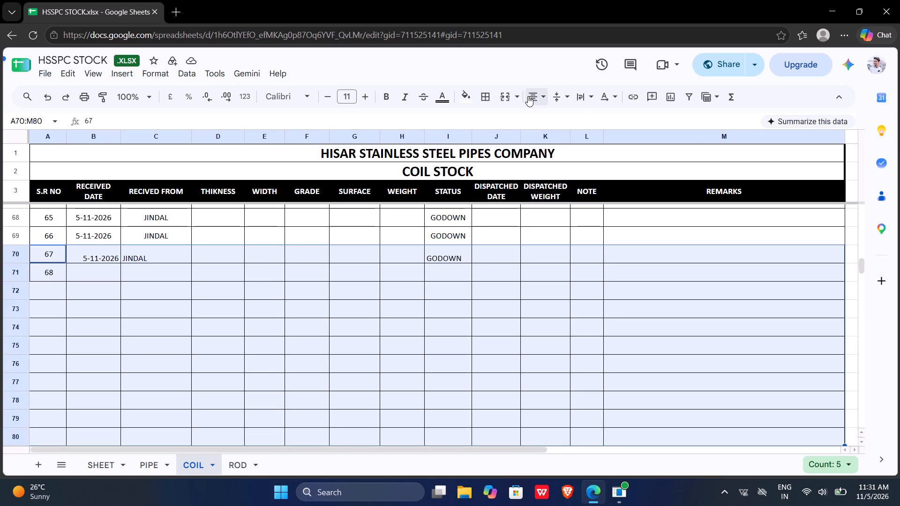
pyautogui.click(549, 91)
pyautogui.click(580, 117)
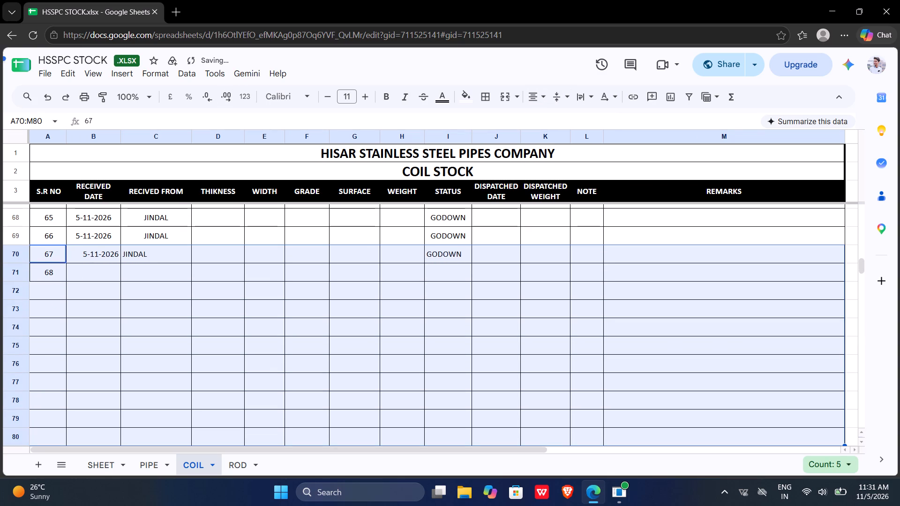
pyautogui.click(545, 99)
pyautogui.click(554, 120)
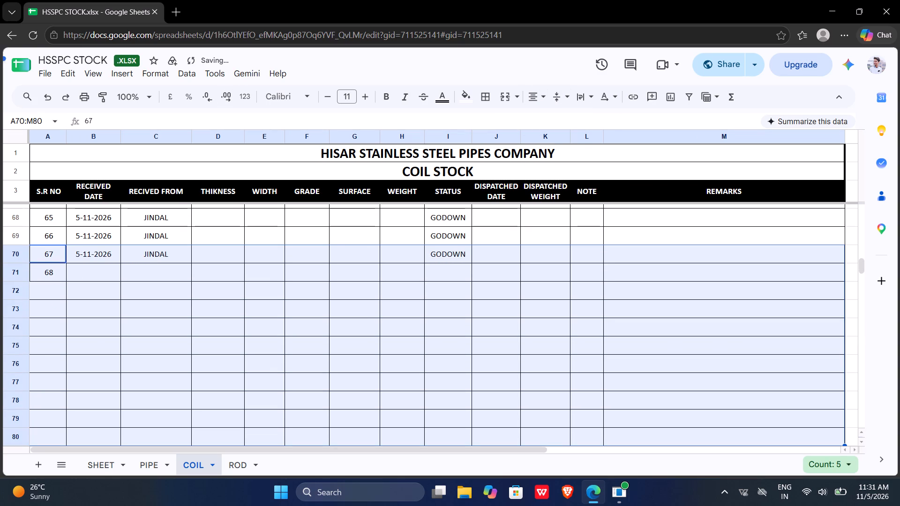
pyautogui.click(341, 232)
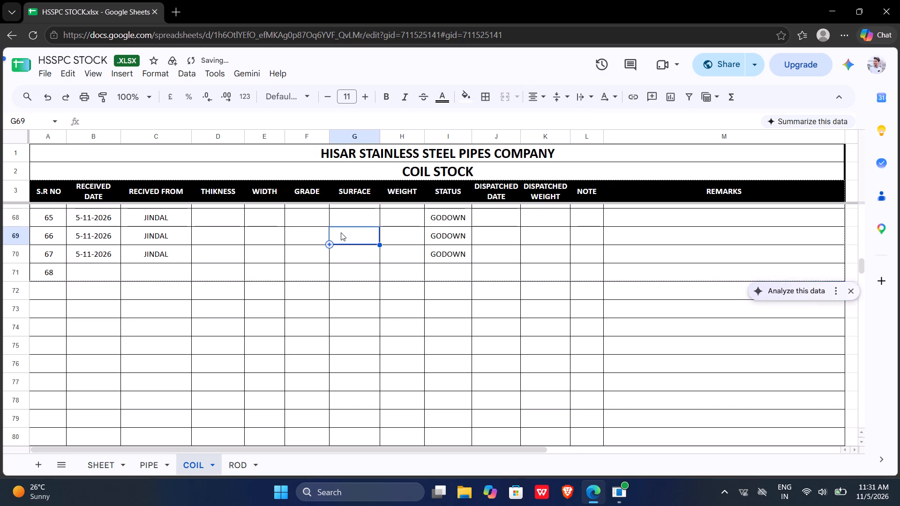
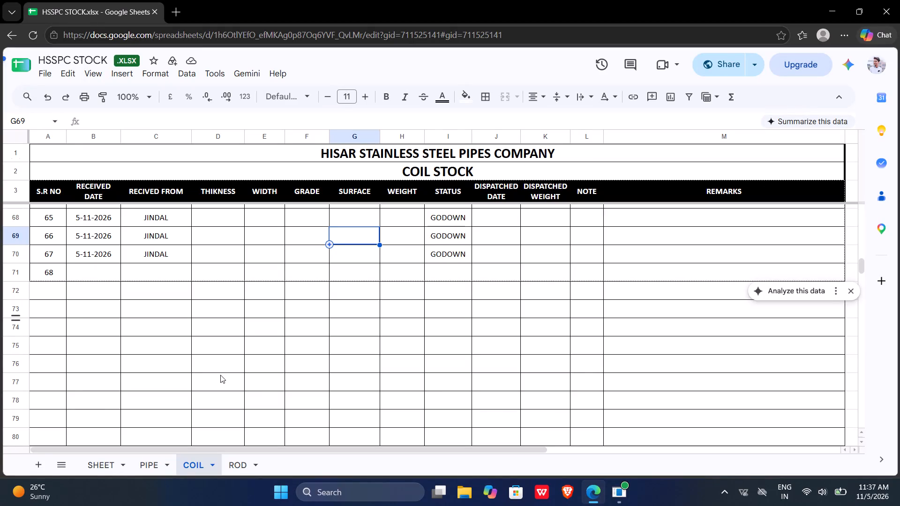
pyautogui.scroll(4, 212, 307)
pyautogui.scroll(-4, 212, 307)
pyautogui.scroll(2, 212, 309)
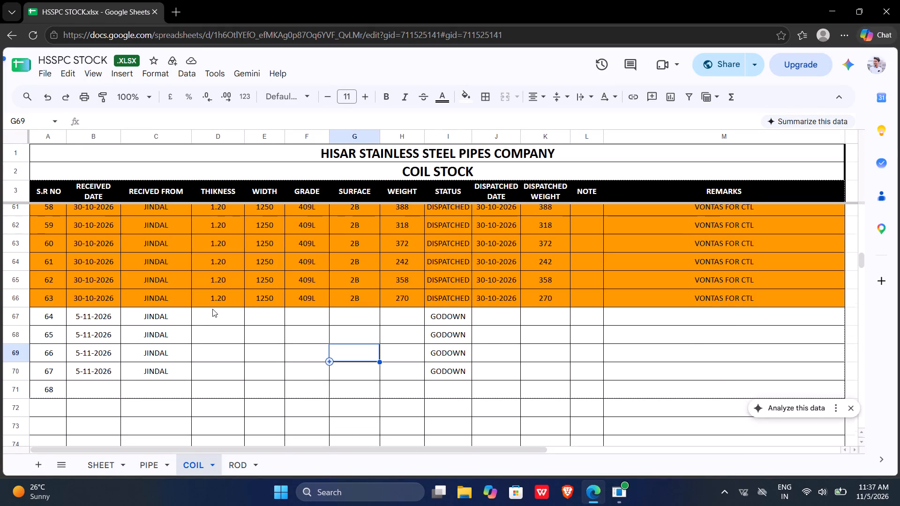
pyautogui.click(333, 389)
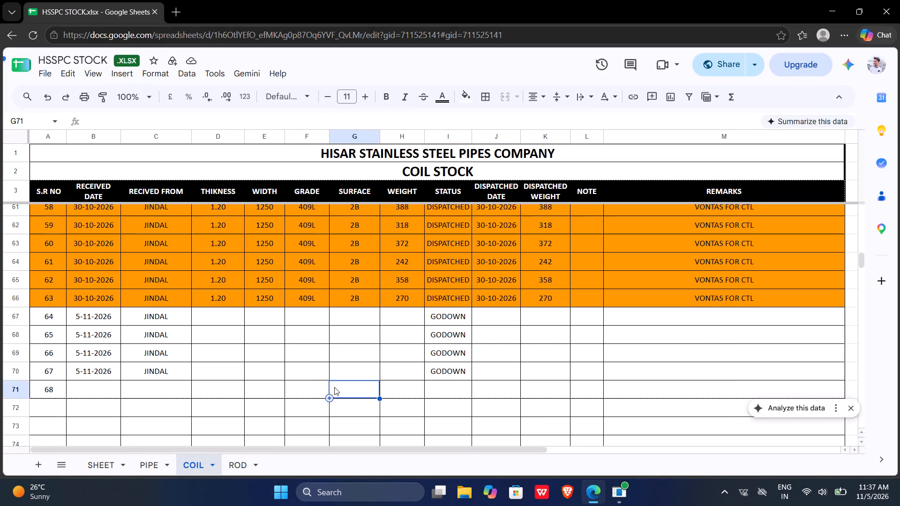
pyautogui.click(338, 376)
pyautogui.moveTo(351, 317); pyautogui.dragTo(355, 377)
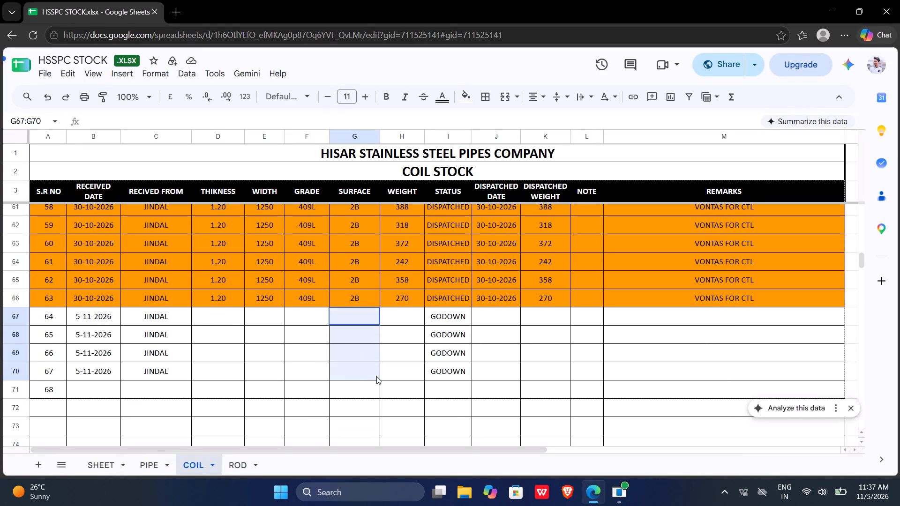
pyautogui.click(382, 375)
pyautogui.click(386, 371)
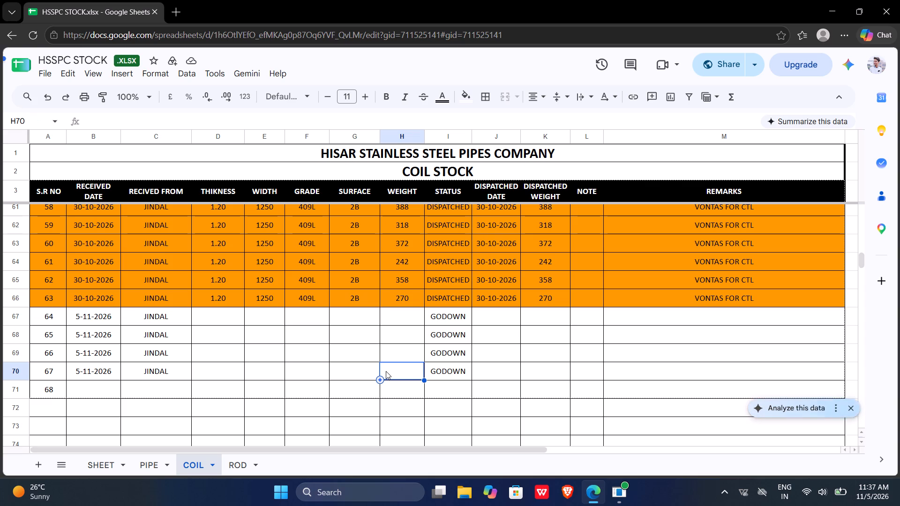
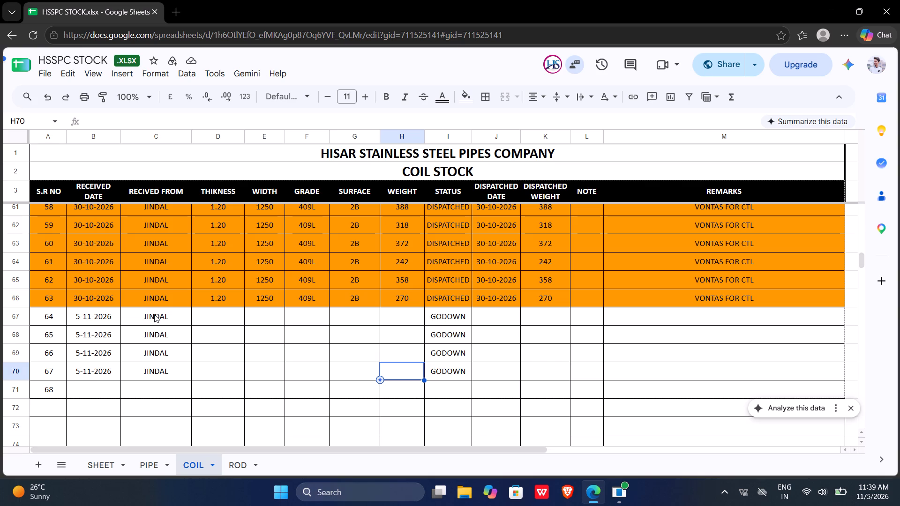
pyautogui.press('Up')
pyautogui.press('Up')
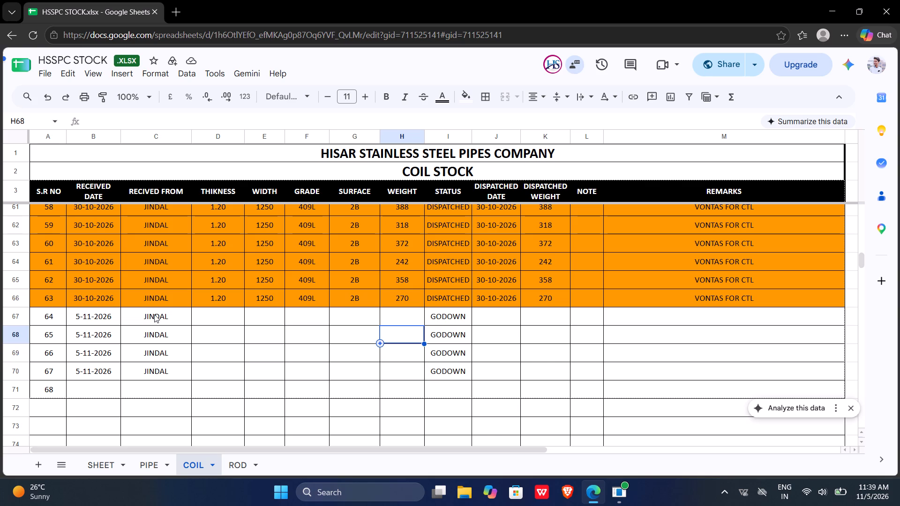
# On the SHEET stock sheet, create a temporary filter for personal view only, starting from the SHEET STOCK title row.
pyautogui.click(101, 468)
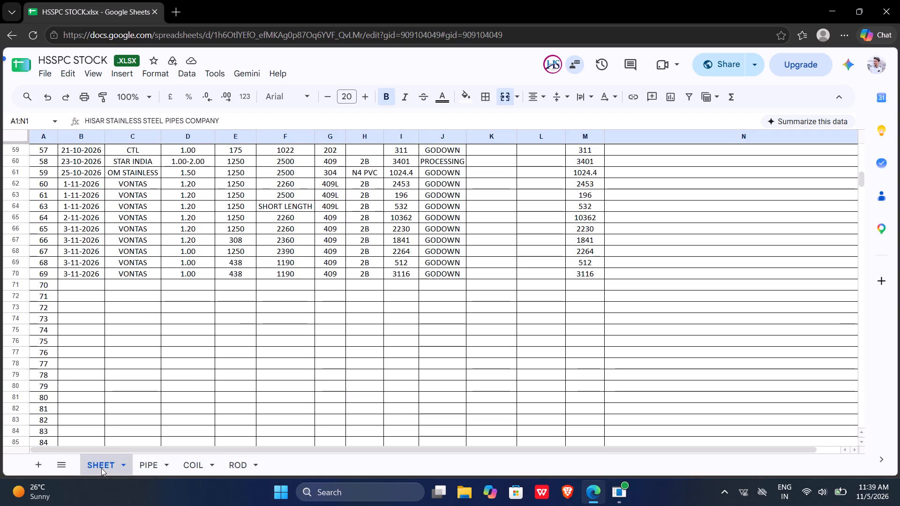
pyautogui.scroll(9, 247, 370)
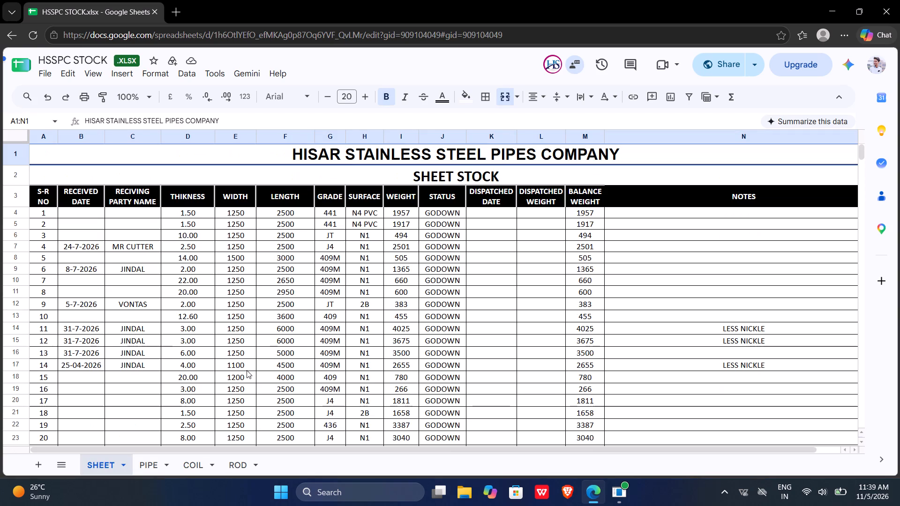
pyautogui.click(522, 172)
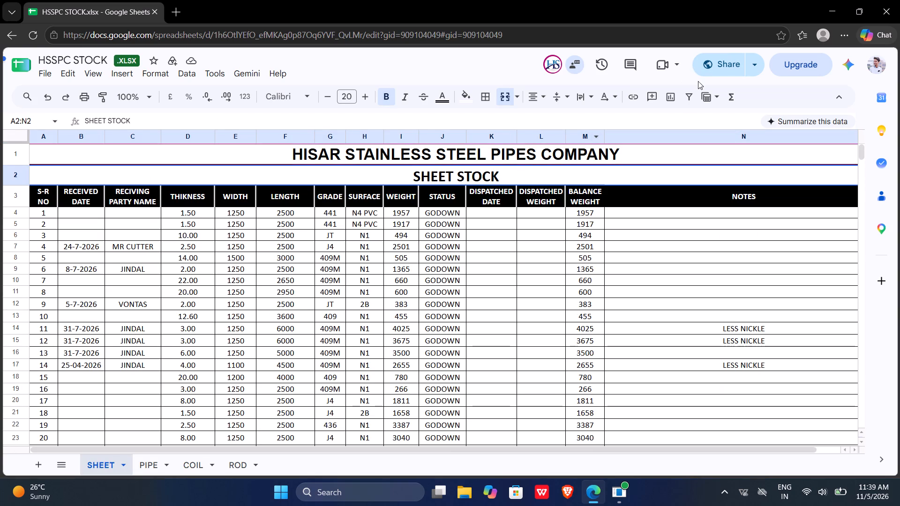
pyautogui.click(696, 90)
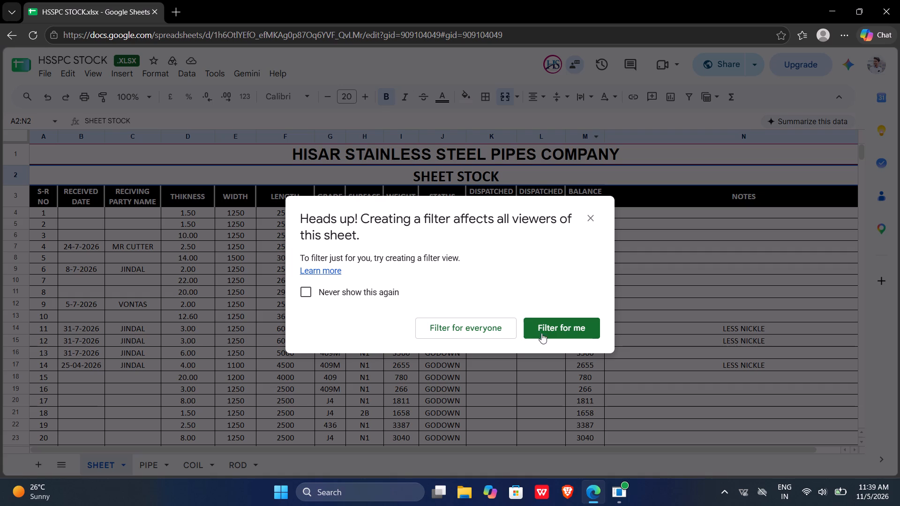
pyautogui.click(550, 329)
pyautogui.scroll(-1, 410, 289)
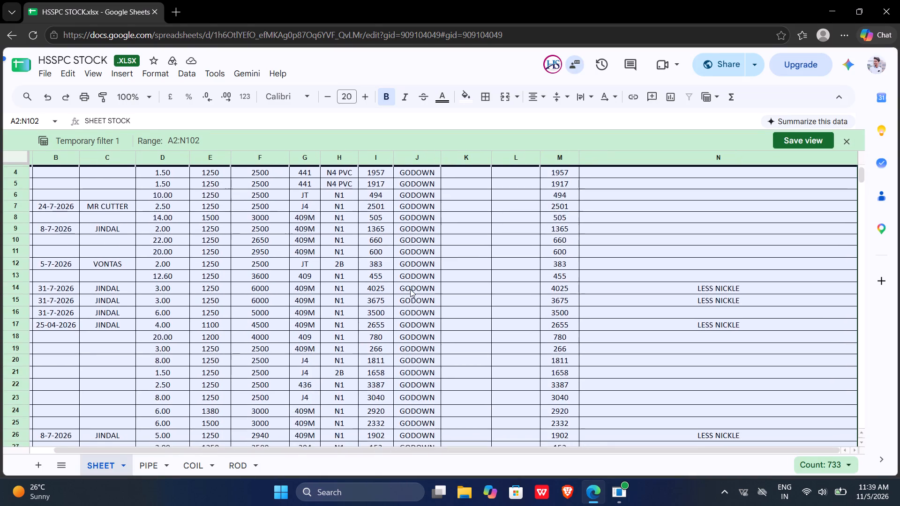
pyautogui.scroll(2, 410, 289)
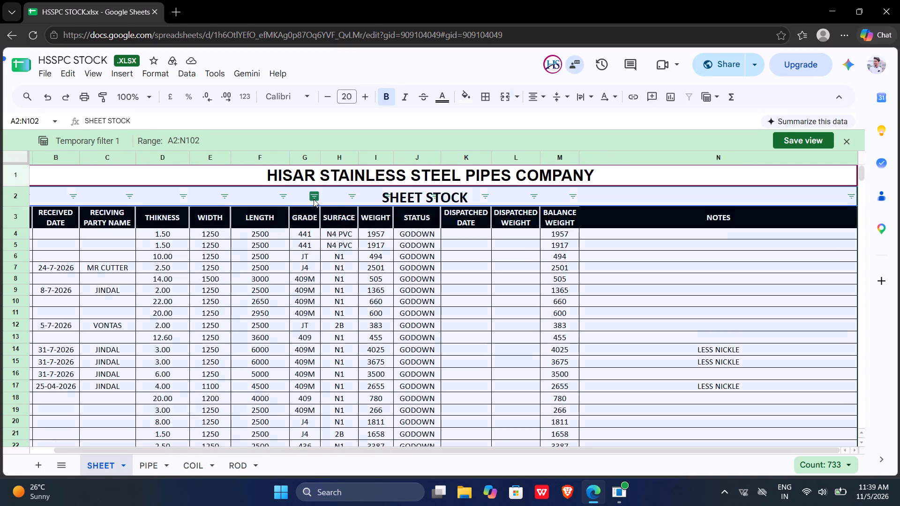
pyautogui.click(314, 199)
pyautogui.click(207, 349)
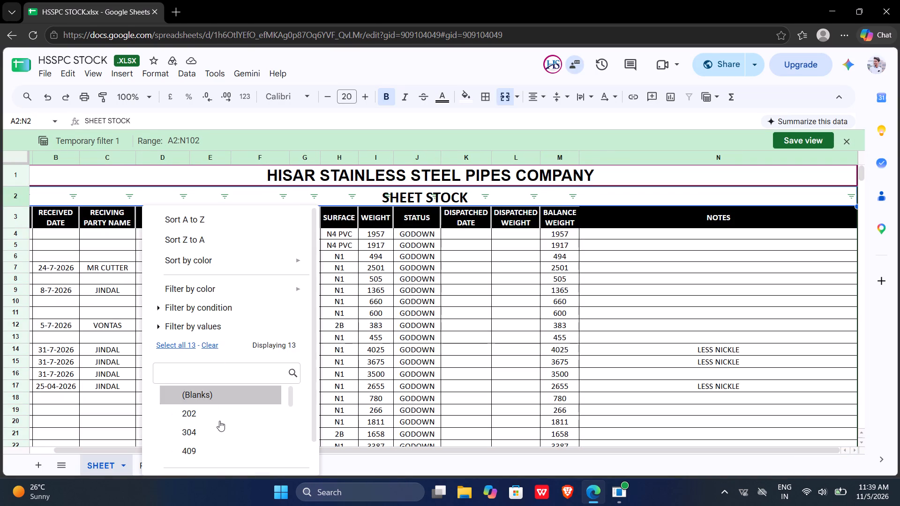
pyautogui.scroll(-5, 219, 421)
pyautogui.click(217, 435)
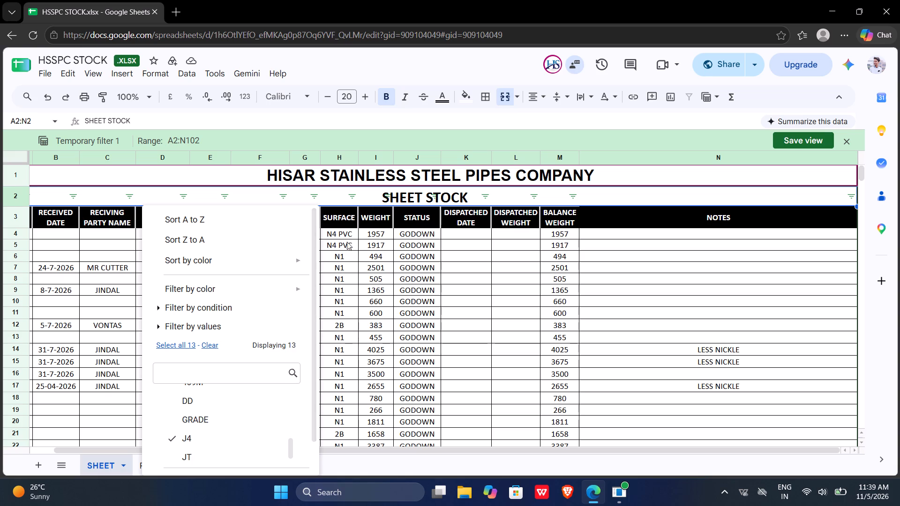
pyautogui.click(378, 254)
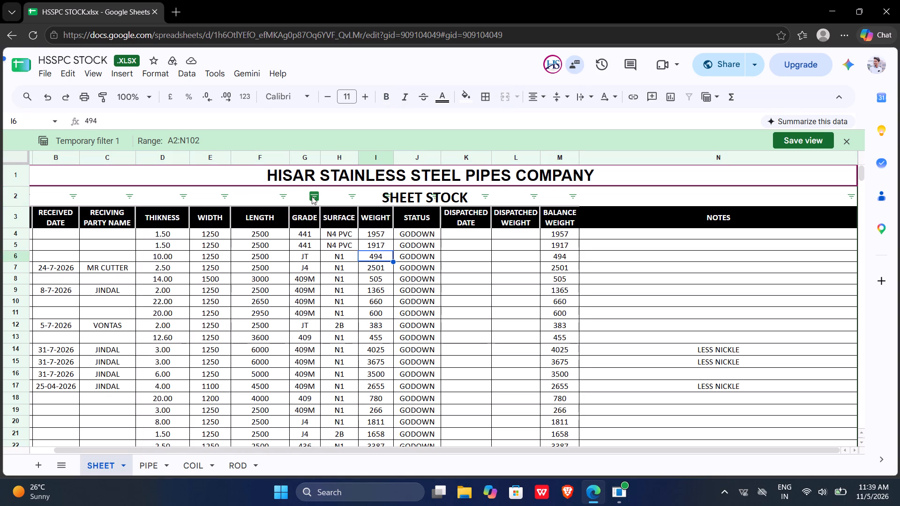
# Filter the GRADE column of the sheet stock to show only J4.
pyautogui.click(312, 196)
pyautogui.click(210, 344)
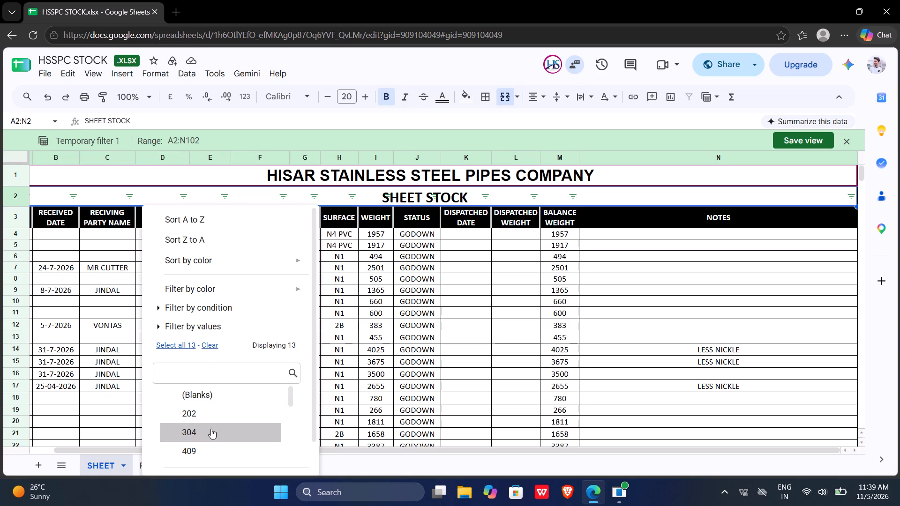
pyautogui.scroll(-5, 211, 429)
pyautogui.click(211, 429)
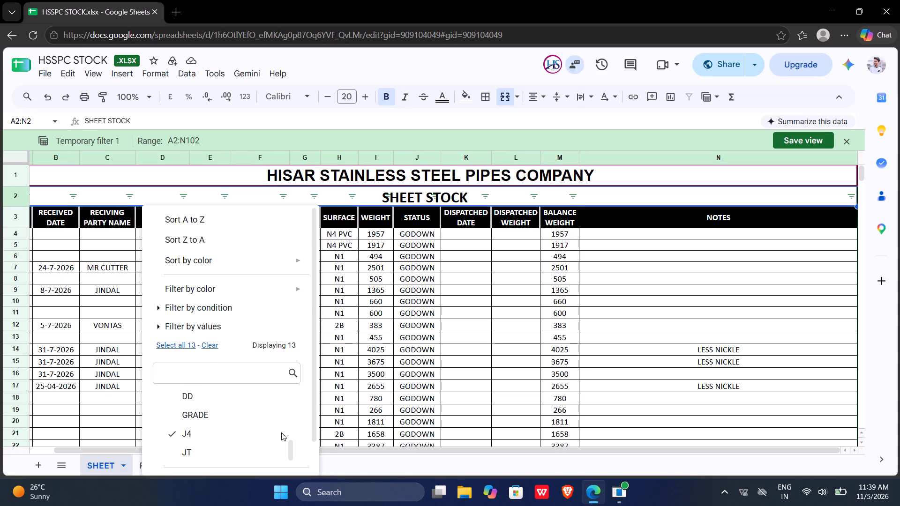
pyautogui.click(310, 410)
pyautogui.moveTo(310, 410); pyautogui.dragTo(311, 460)
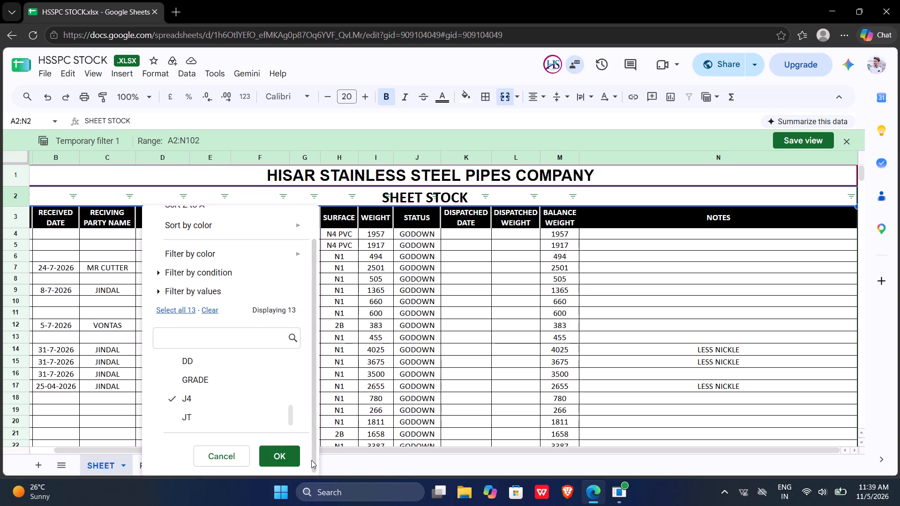
pyautogui.click(286, 453)
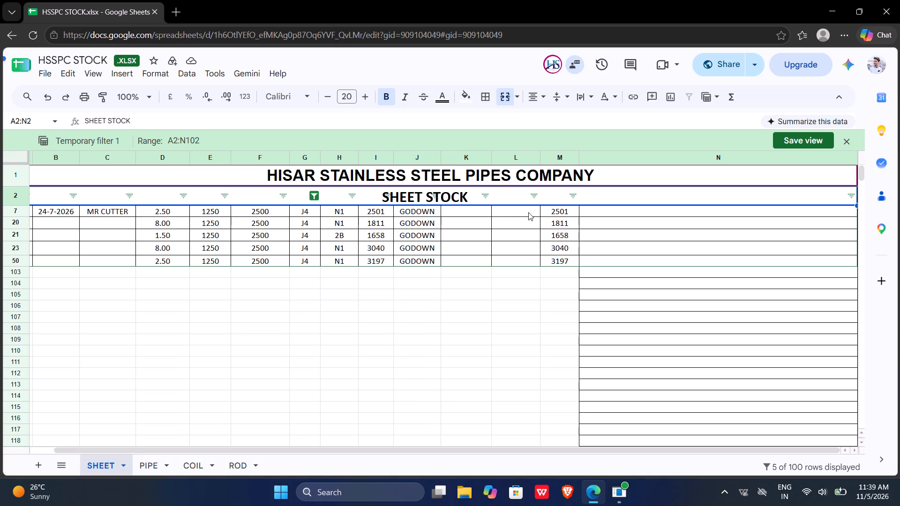
# Mark the 2.50 thick J4 sheets from MR CUTTER as DISPATCHED, with dispatched date 4-11-2026 and dispatched weight 2501.
pyautogui.click(413, 214)
pyautogui.press('d')
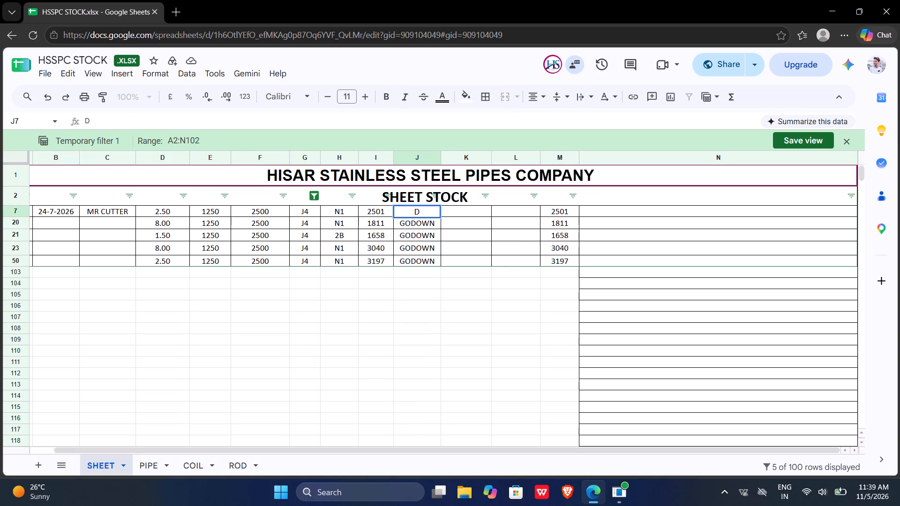
pyautogui.write('IS')
pyautogui.press('p')
pyautogui.press('a')
pyautogui.write('TCHED')
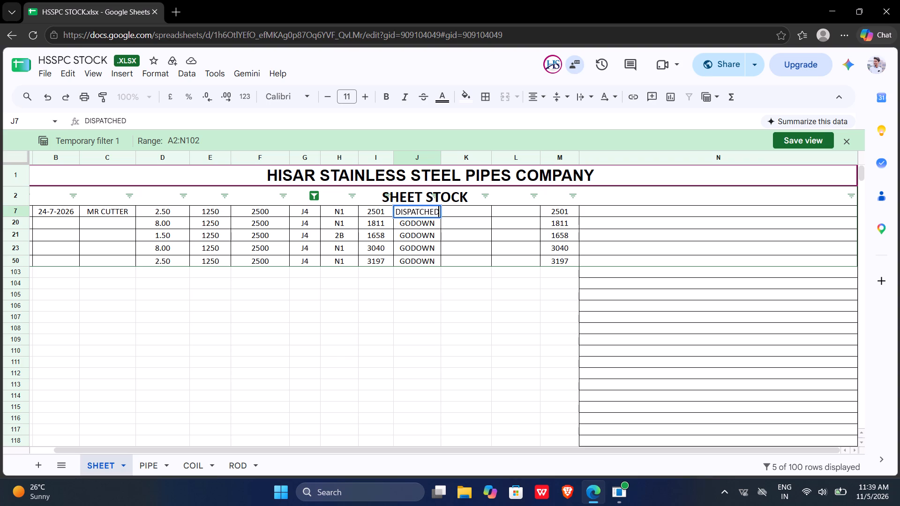
pyautogui.press('Down')
pyautogui.press('Up')
pyautogui.press('Right')
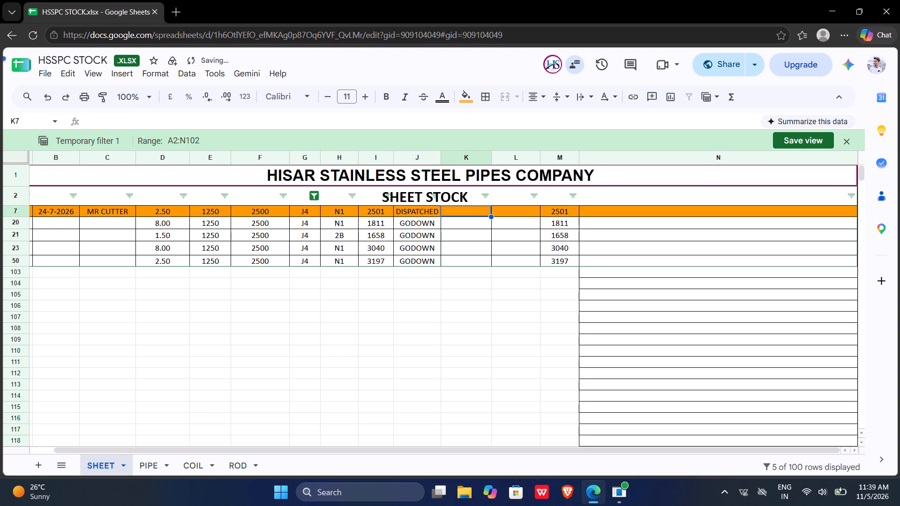
pyautogui.write('4-')
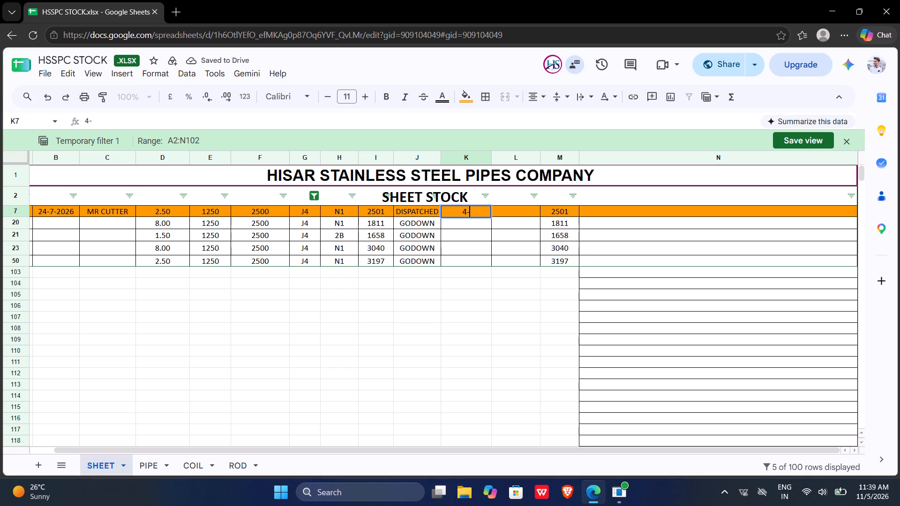
pyautogui.write('11-2026')
pyautogui.press('Right')
pyautogui.write('2501')
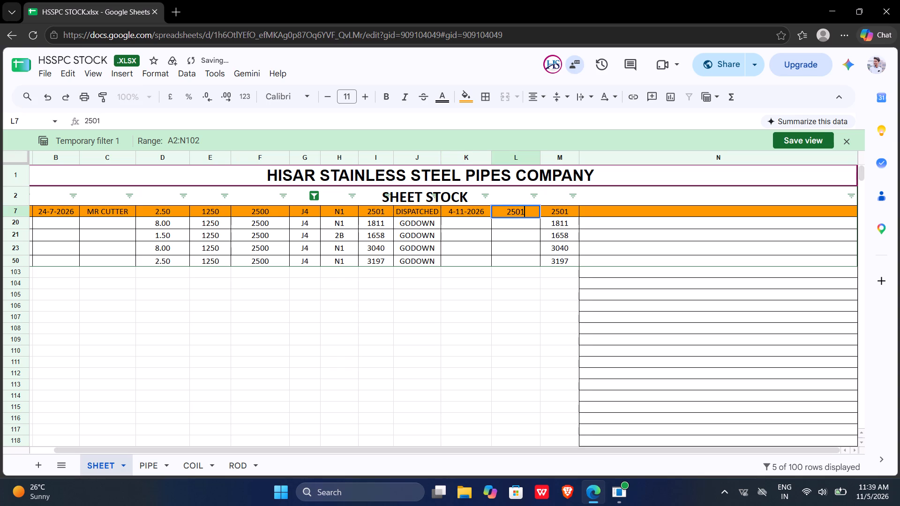
pyautogui.press('Down')
# Mark the 1.50 thick J4 sheets with 2B surface as DISPATCHED, with dispatched date 4-11-2026 and dispatched weight 1658.
pyautogui.press('Left')
pyautogui.press('Left')
pyautogui.press('Left')
pyautogui.press('Right')
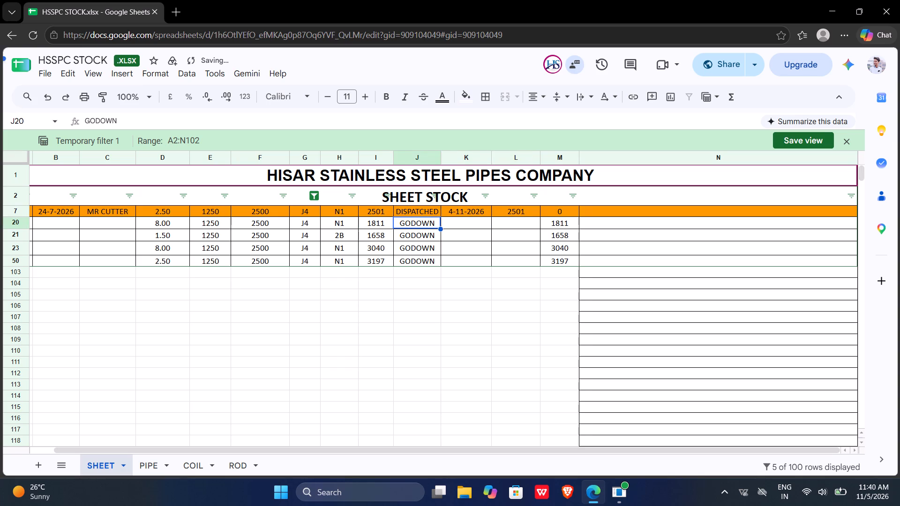
pyautogui.press('Down')
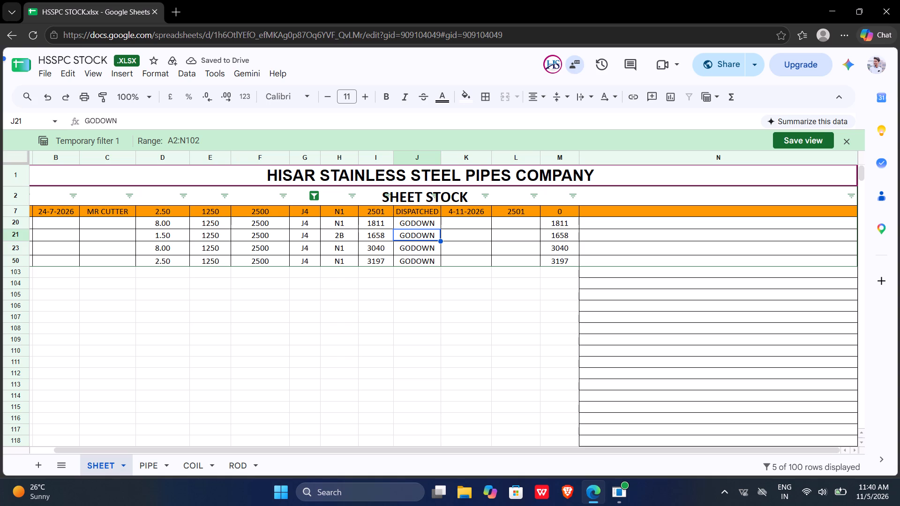
pyautogui.press('d')
pyautogui.press('Right')
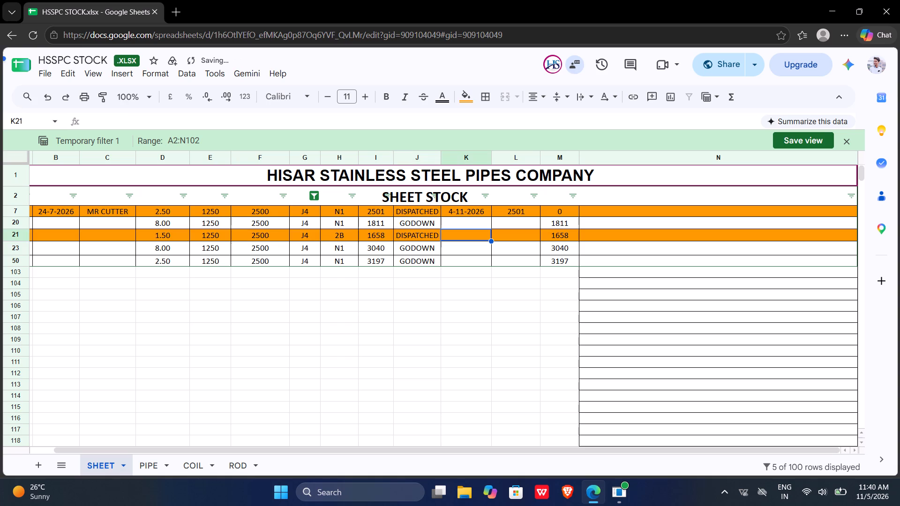
pyautogui.write('4-11-202')
pyautogui.press('6')
pyautogui.press('Right')
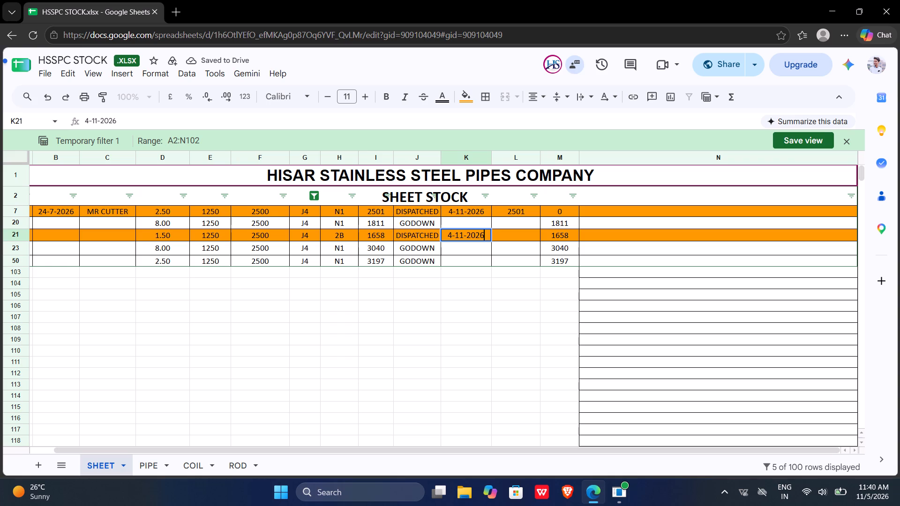
pyautogui.write('1658')
pyautogui.press('Down')
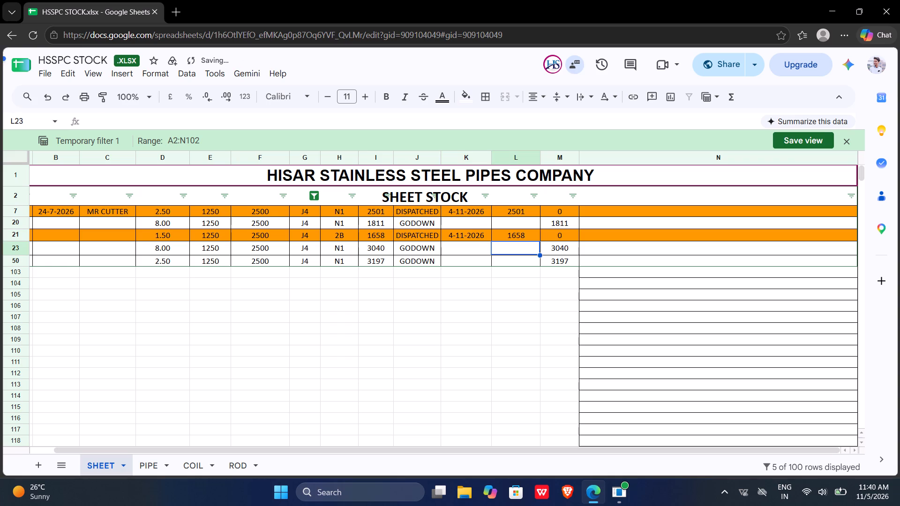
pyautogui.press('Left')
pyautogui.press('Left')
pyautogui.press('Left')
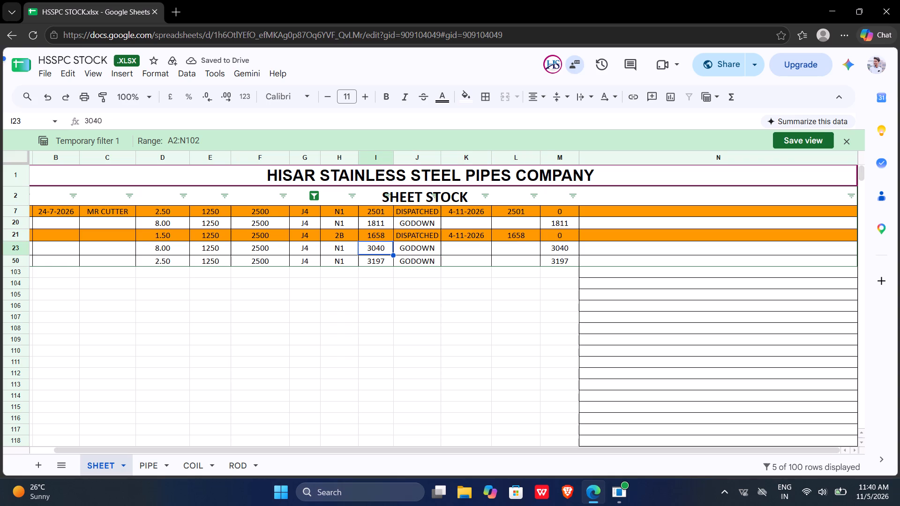
# On the PIPE stock sheet, check the summed weights of the filtered 32X32 pipes over different row ranges.
pyautogui.click(154, 466)
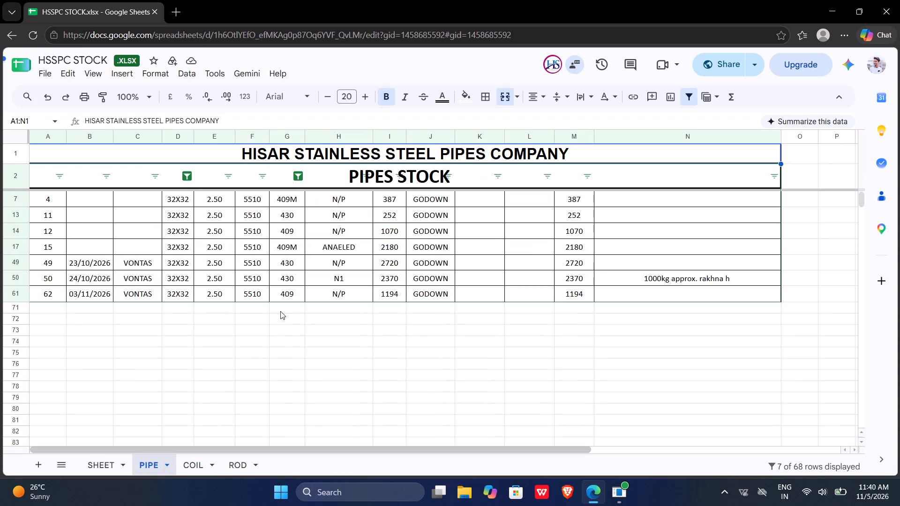
pyautogui.moveTo(394, 195); pyautogui.dragTo(393, 296)
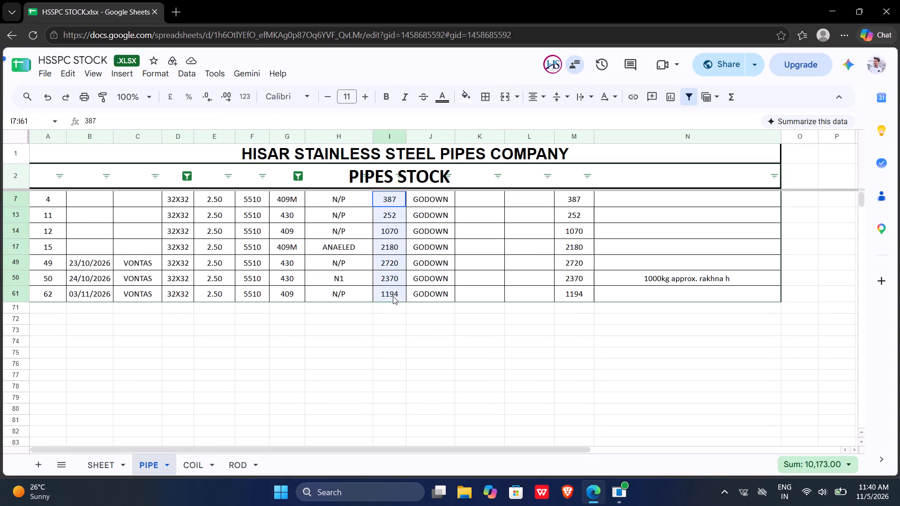
pyautogui.moveTo(393, 296); pyautogui.dragTo(395, 272)
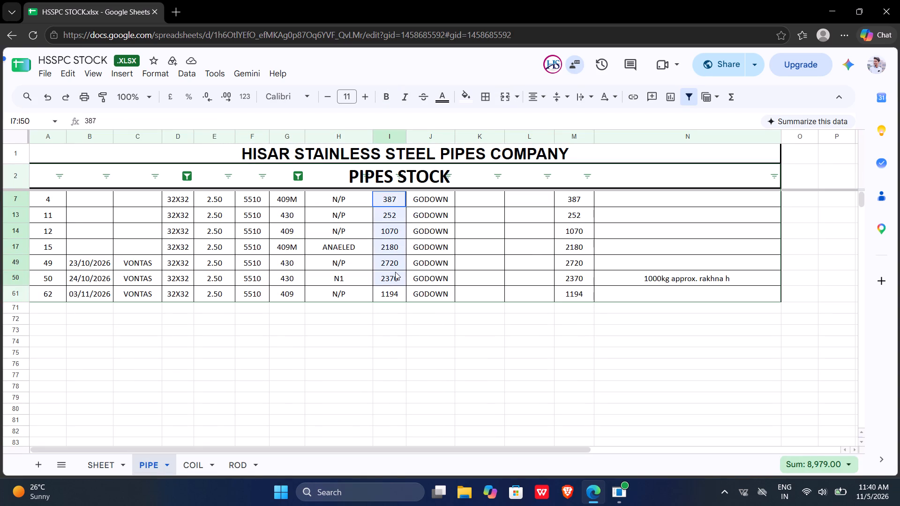
pyautogui.moveTo(395, 272); pyautogui.dragTo(401, 267)
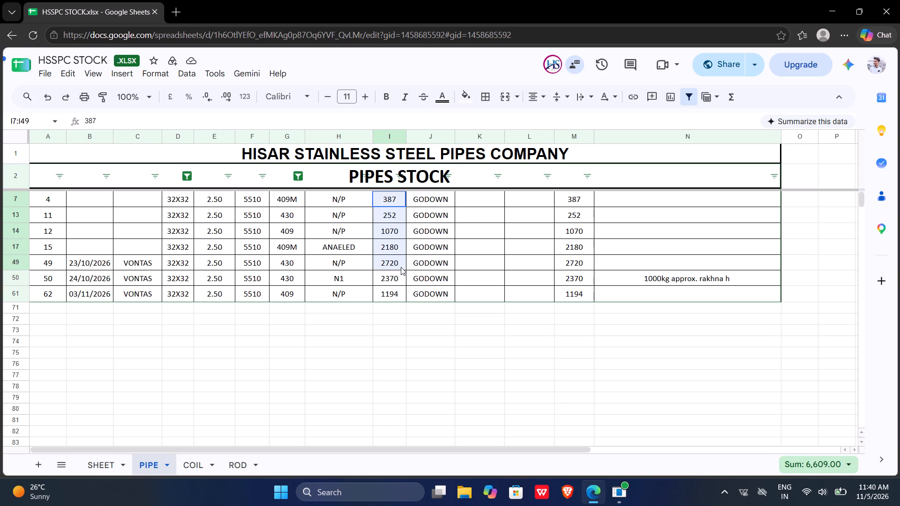
pyautogui.click(399, 290)
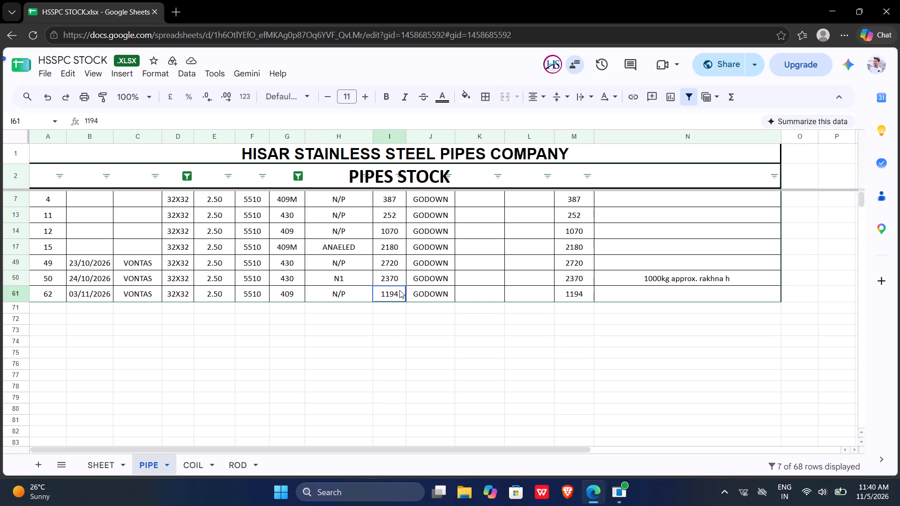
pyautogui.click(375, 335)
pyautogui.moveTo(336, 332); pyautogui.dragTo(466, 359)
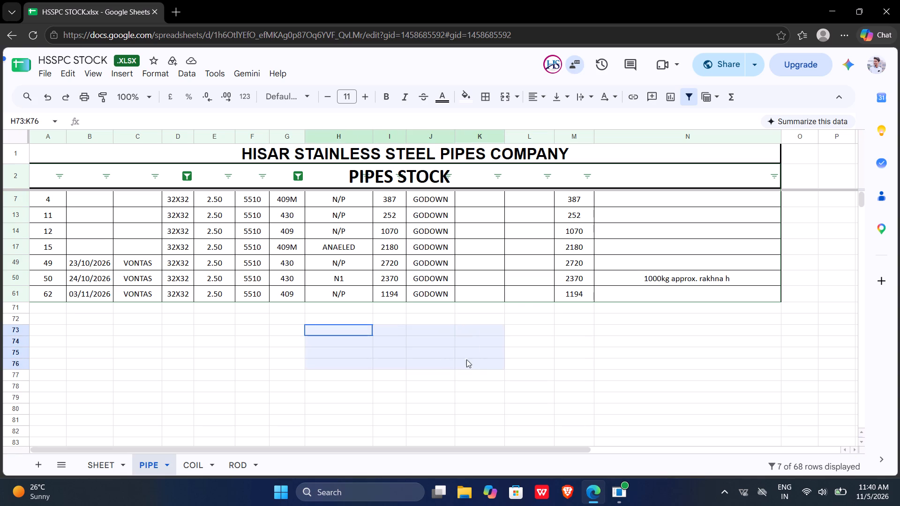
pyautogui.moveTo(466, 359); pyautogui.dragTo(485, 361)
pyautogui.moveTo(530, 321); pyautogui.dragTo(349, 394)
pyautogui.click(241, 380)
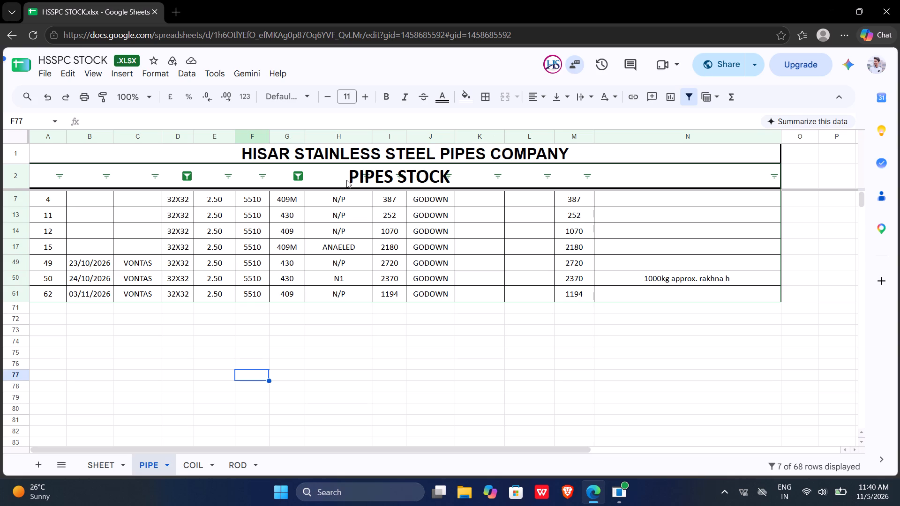
# On the SHEET stock sheet, close the temporary J4 filter view without saving it.
pyautogui.click(82, 476)
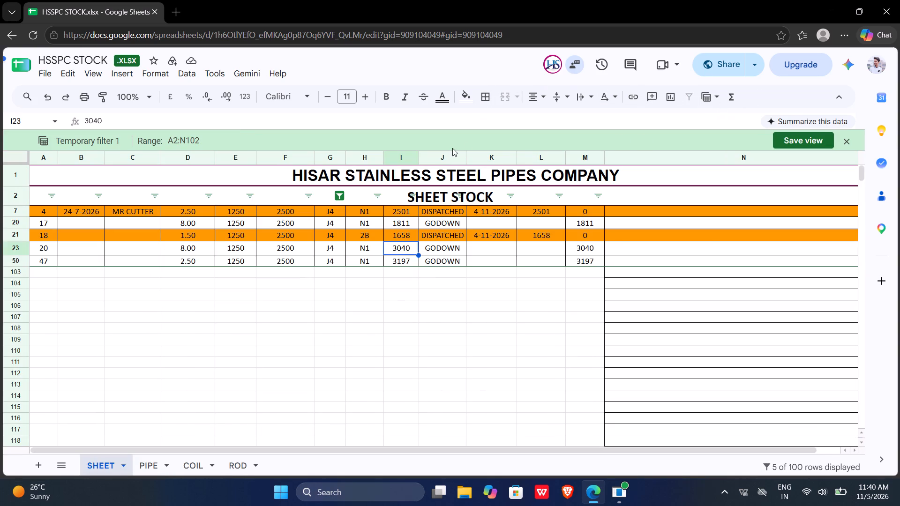
pyautogui.click(848, 138)
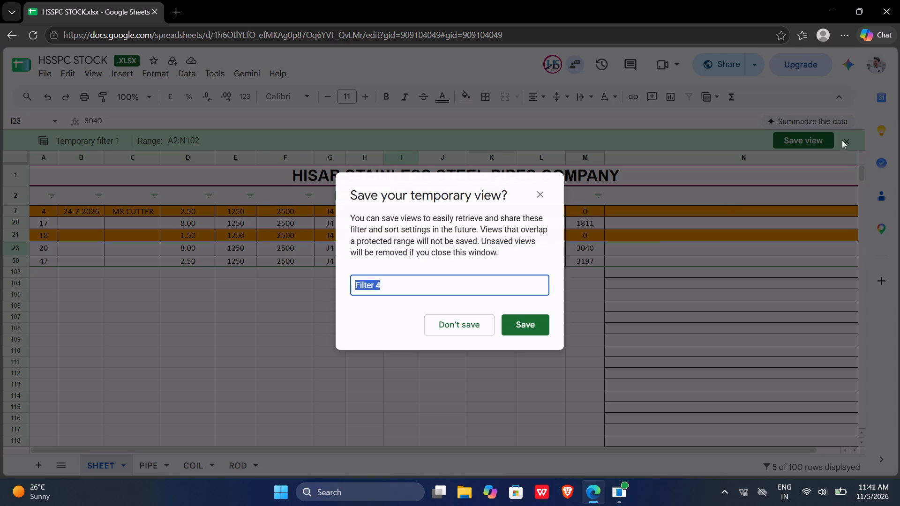
pyautogui.click(463, 321)
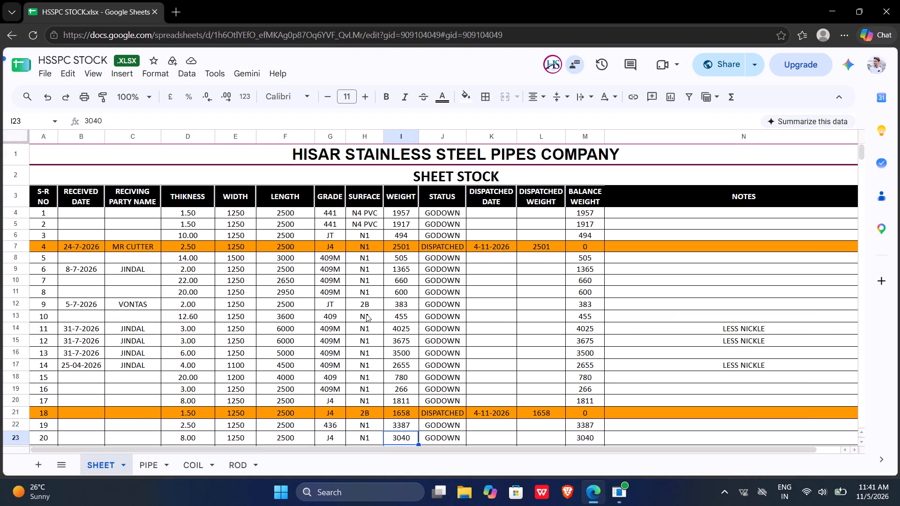
# Check the combined weight of the two 1.00 thick, 438 wide VONTAS sheet entries, serial numbers 68 and 69.
pyautogui.scroll(-4, 366, 314)
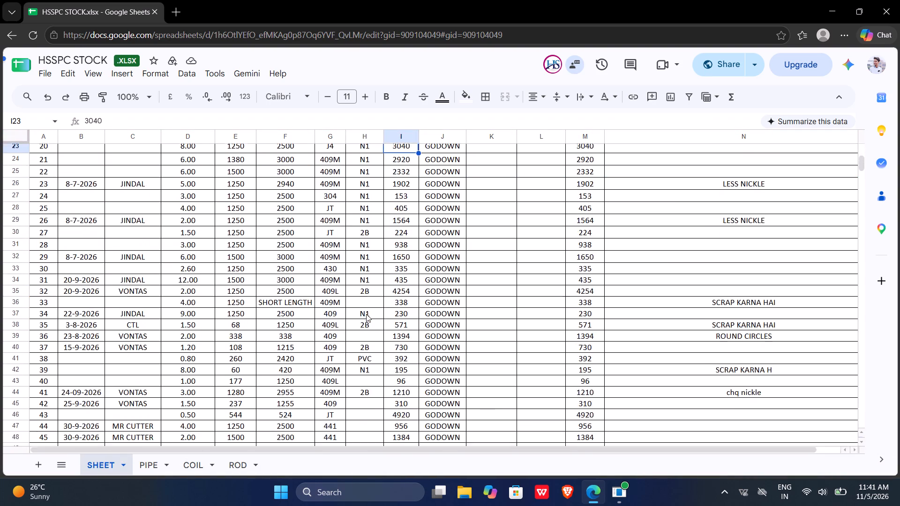
pyautogui.scroll(-3, 366, 314)
pyautogui.scroll(3, 366, 314)
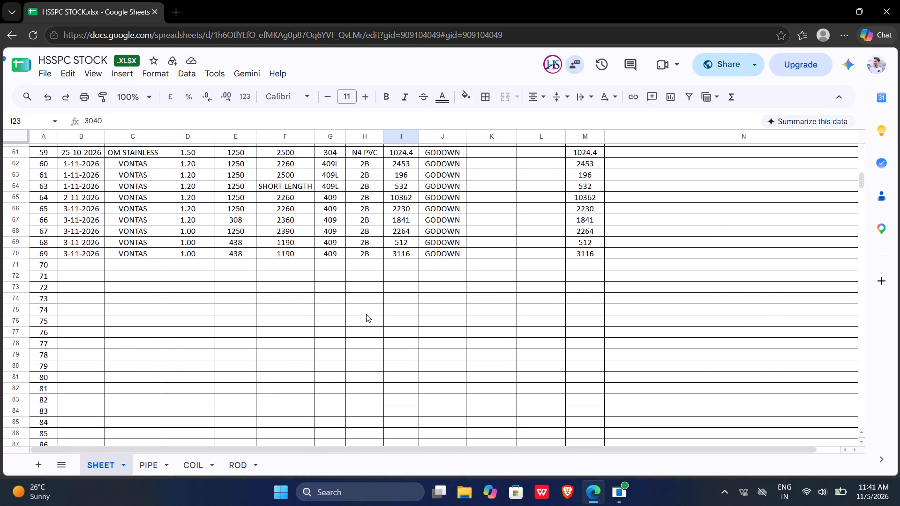
pyautogui.scroll(3, 366, 314)
pyautogui.click(456, 269)
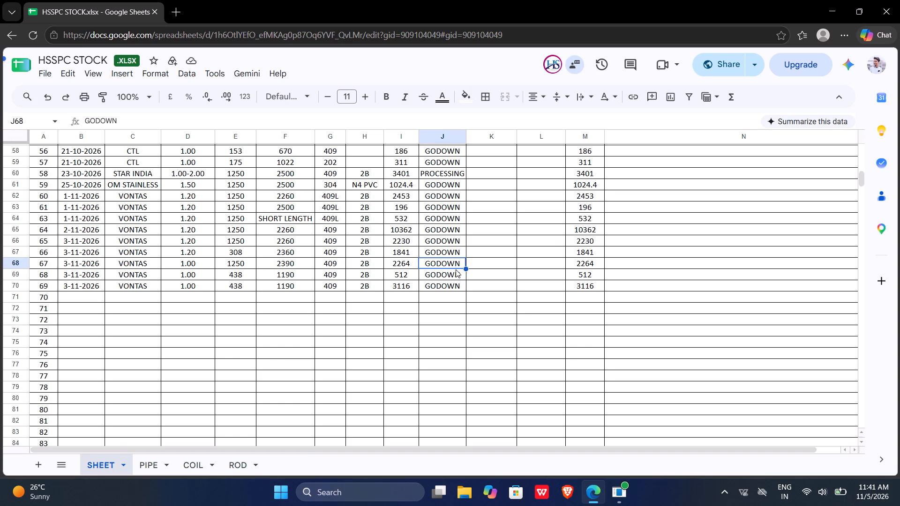
pyautogui.click(449, 272)
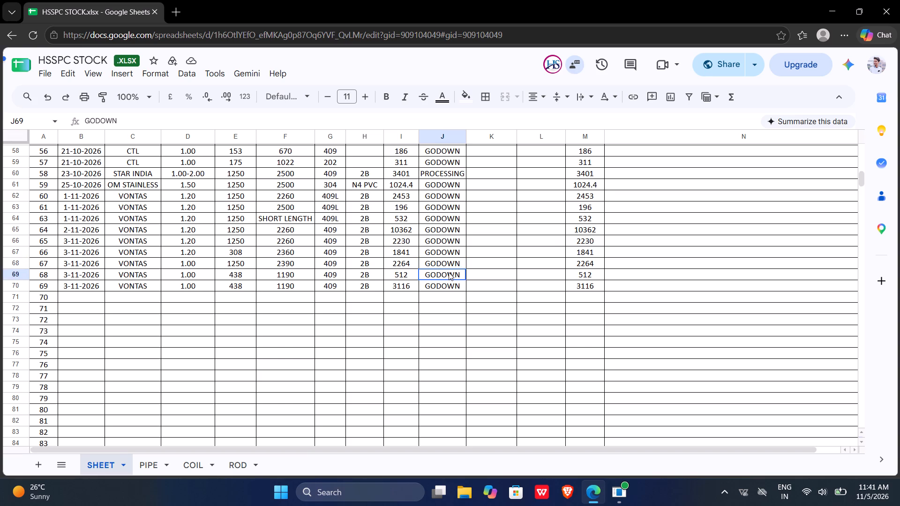
pyautogui.moveTo(449, 272); pyautogui.dragTo(447, 283)
pyautogui.moveTo(407, 275); pyautogui.dragTo(407, 283)
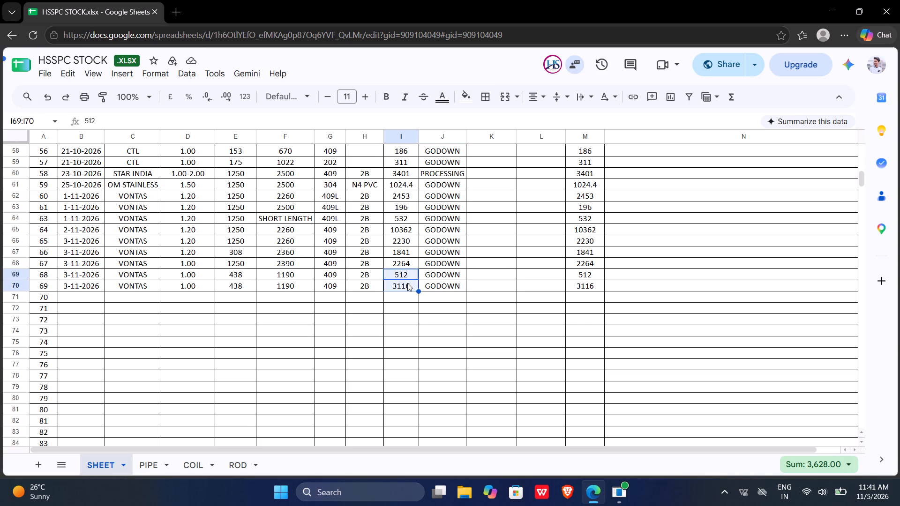
pyautogui.click(407, 283)
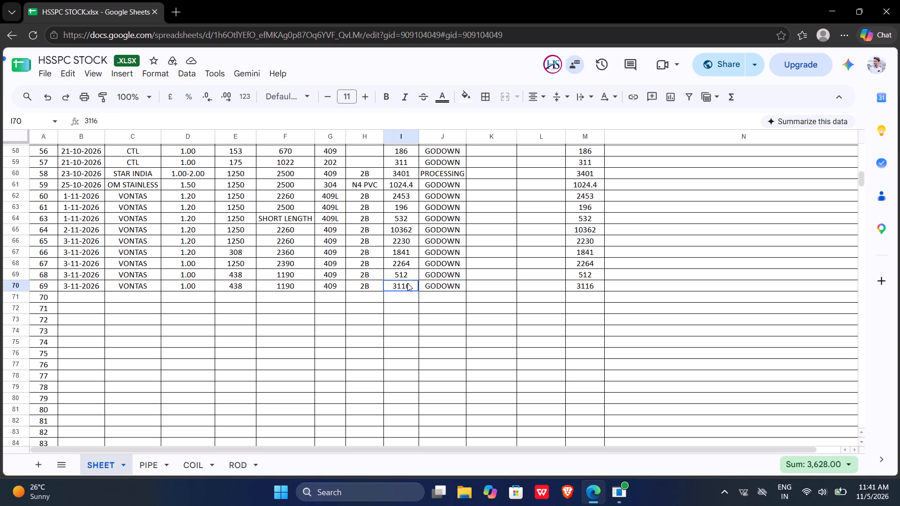
pyautogui.click(402, 298)
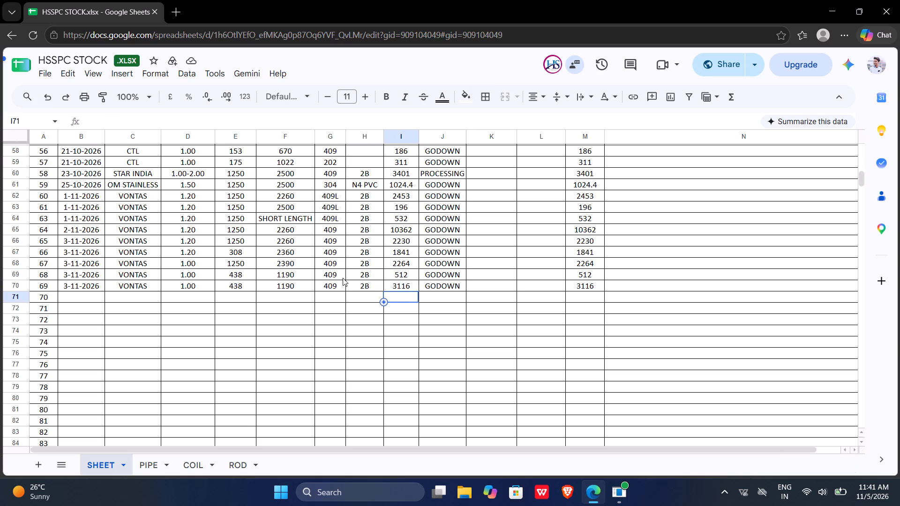
# Set the status of the 1.00 thick, 438 wide VONTAS sheets, serial numbers 68 and 69, to DISPATCHED.
pyautogui.click(434, 274)
pyautogui.press('d')
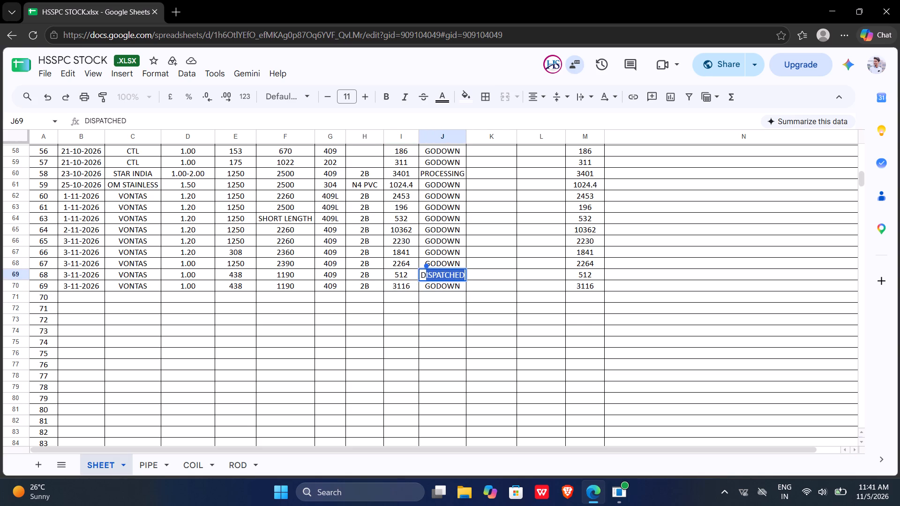
pyautogui.press('Down')
pyautogui.press('d')
pyautogui.press('Down')
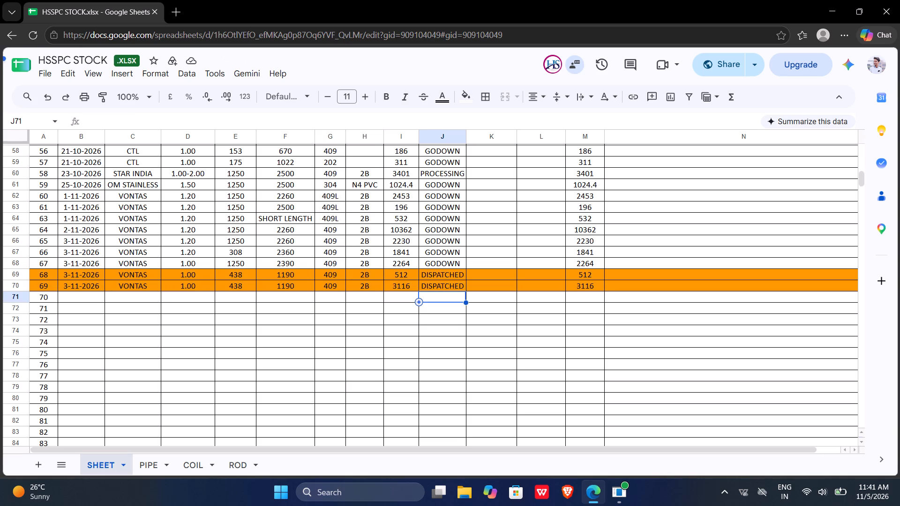
# Review the sheet stock entries above the VONTAS sheets received 3-11-2026.
pyautogui.press('Up')
pyautogui.press('Up')
pyautogui.press('Up')
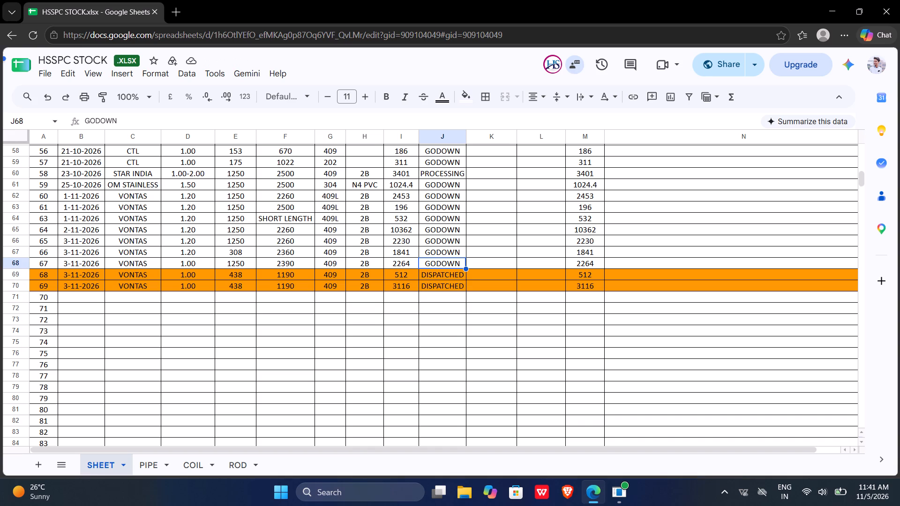
pyautogui.scroll(5, 434, 274)
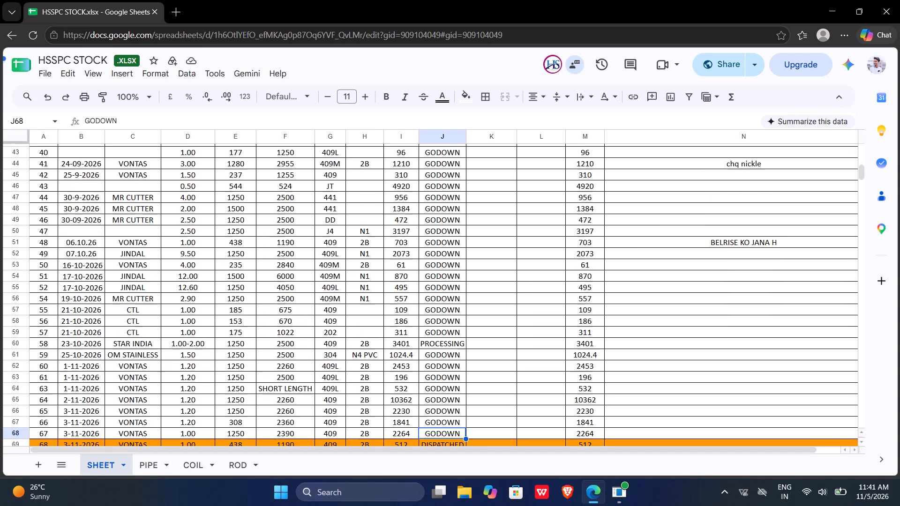
pyautogui.scroll(3, 434, 274)
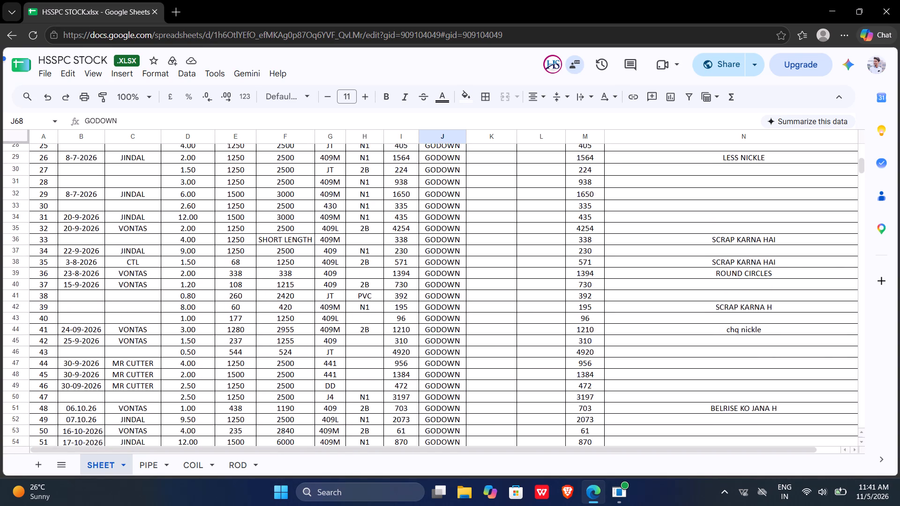
pyautogui.scroll(5, 434, 274)
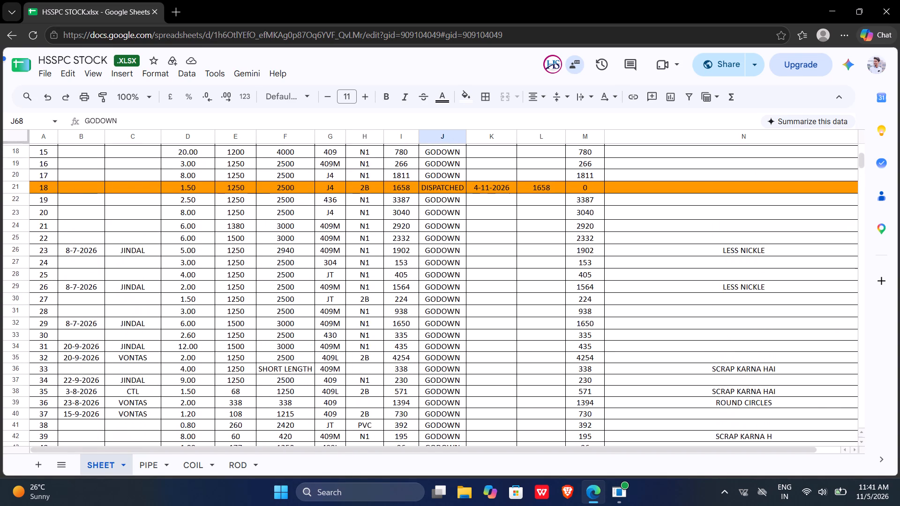
pyautogui.scroll(-6, 434, 274)
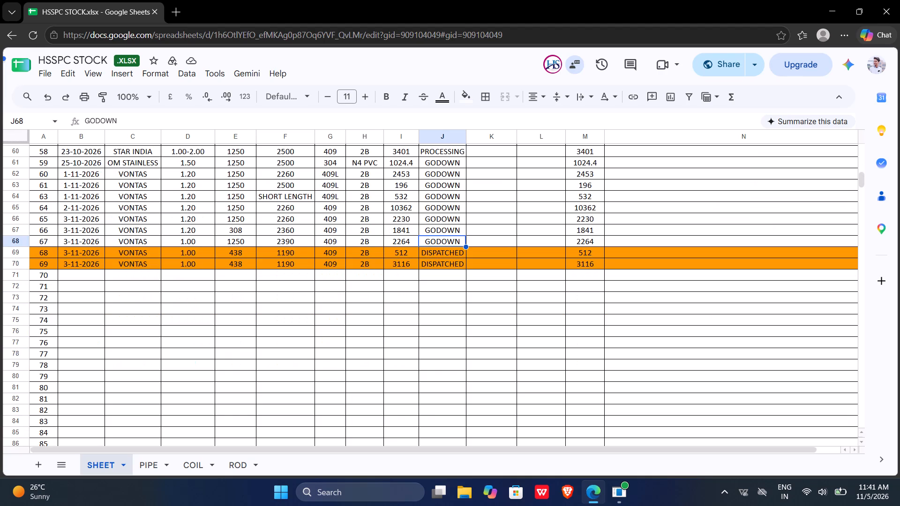
pyautogui.press('Left')
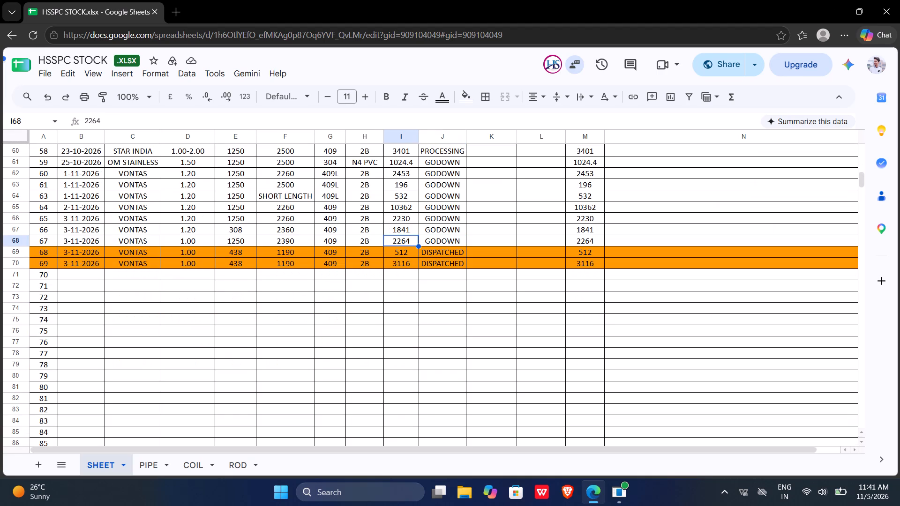
# On the COIL stock sheet, examine the dispatched coils and the earlier coils with GODOWN status.
pyautogui.click(190, 464)
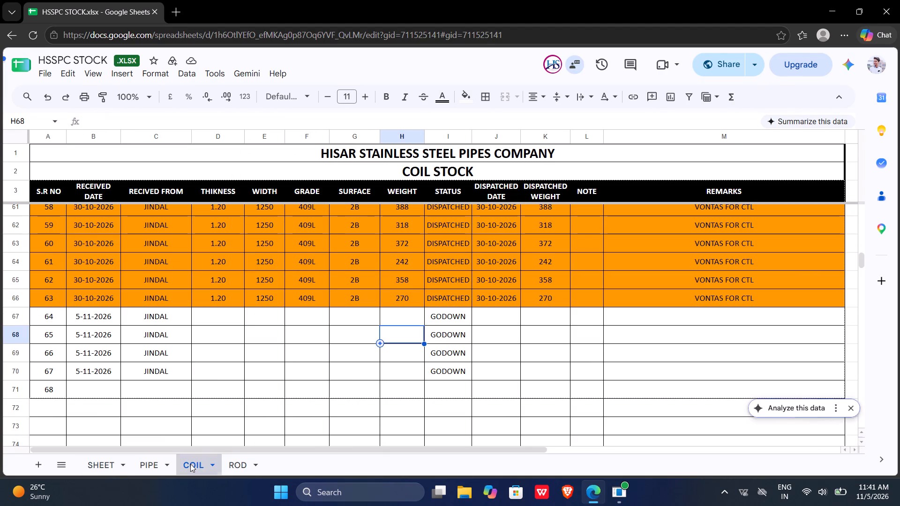
pyautogui.scroll(8, 334, 362)
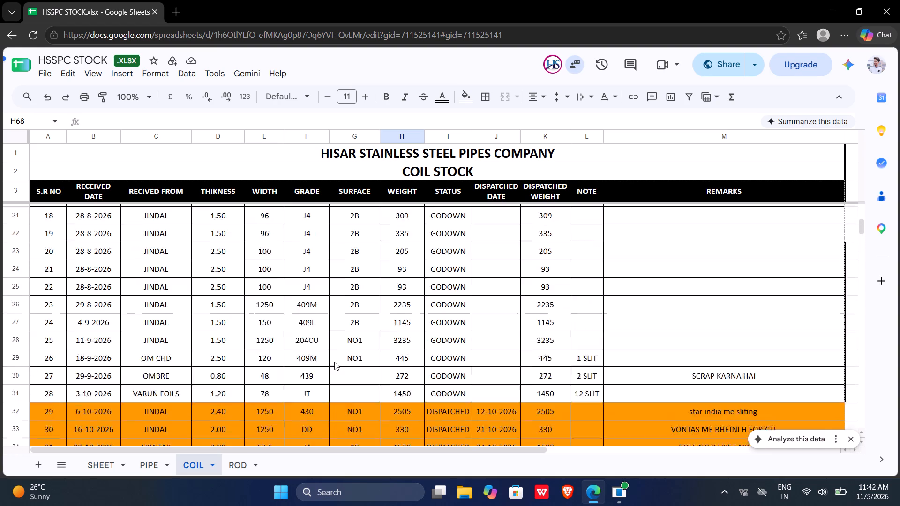
pyautogui.scroll(1, 334, 362)
pyautogui.scroll(-2, 334, 362)
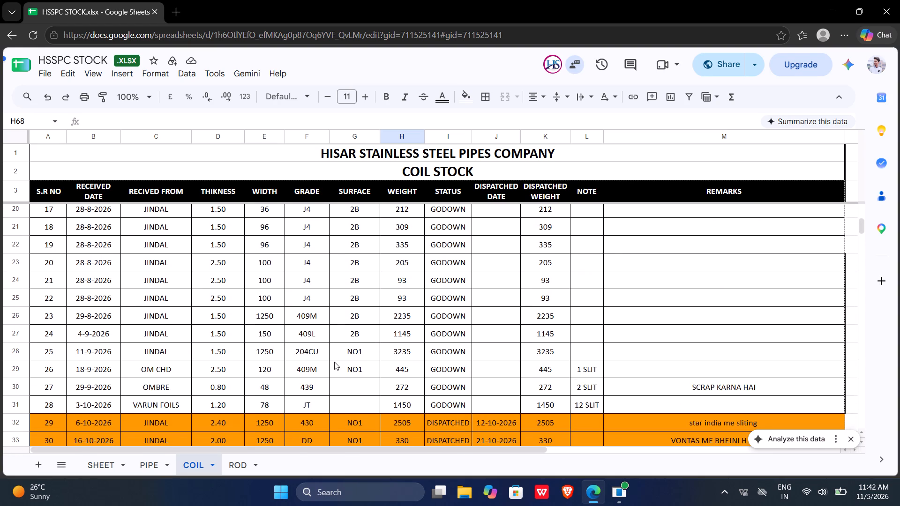
pyautogui.scroll(-5, 334, 362)
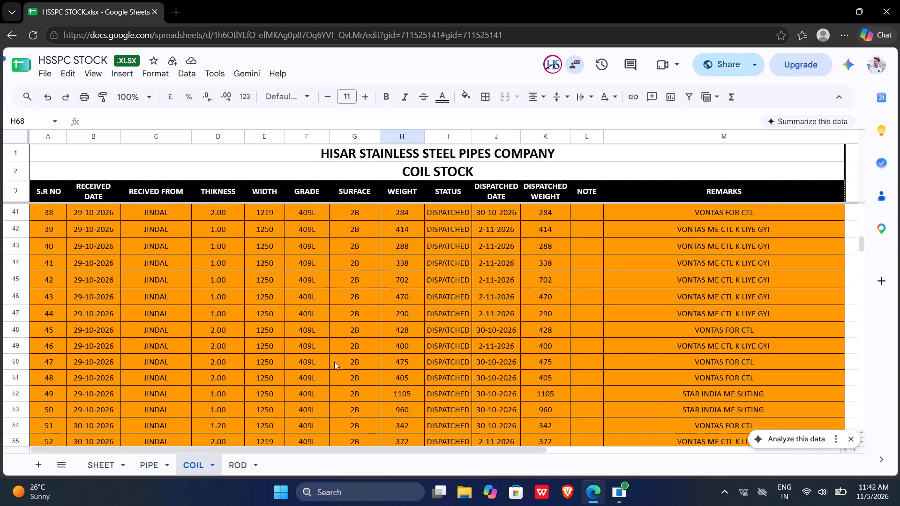
pyautogui.scroll(-2, 334, 362)
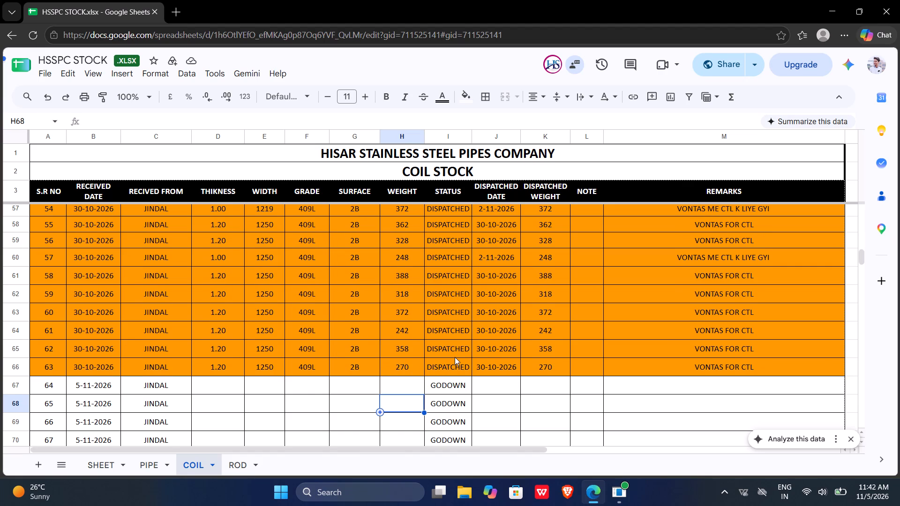
pyautogui.scroll(1, 455, 357)
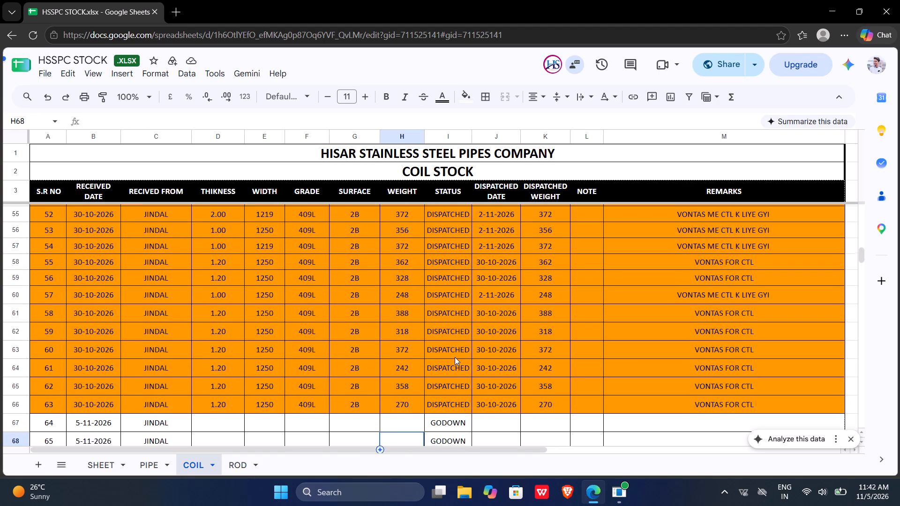
pyautogui.scroll(4, 455, 357)
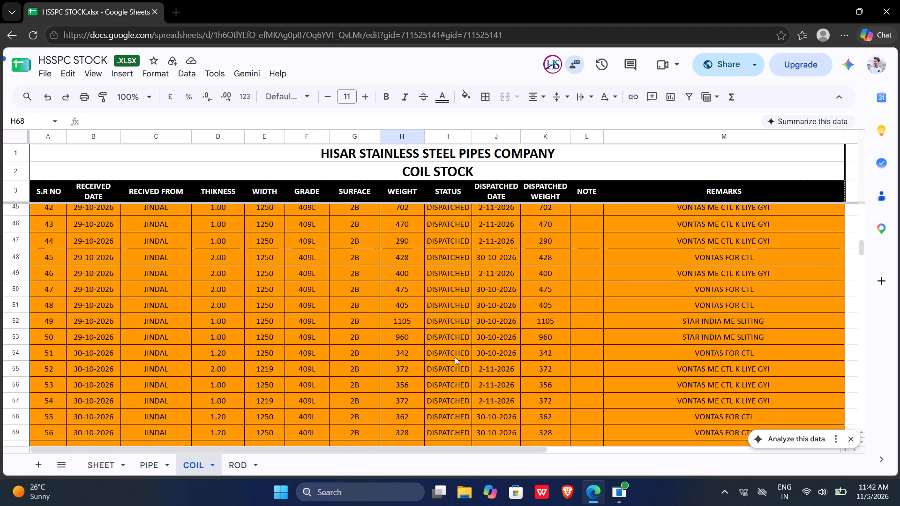
pyautogui.scroll(2, 455, 357)
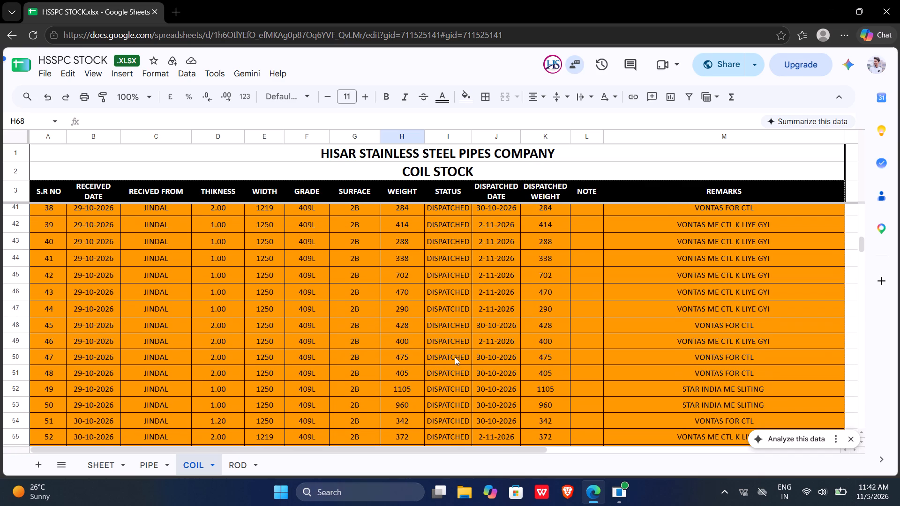
pyautogui.scroll(1, 455, 357)
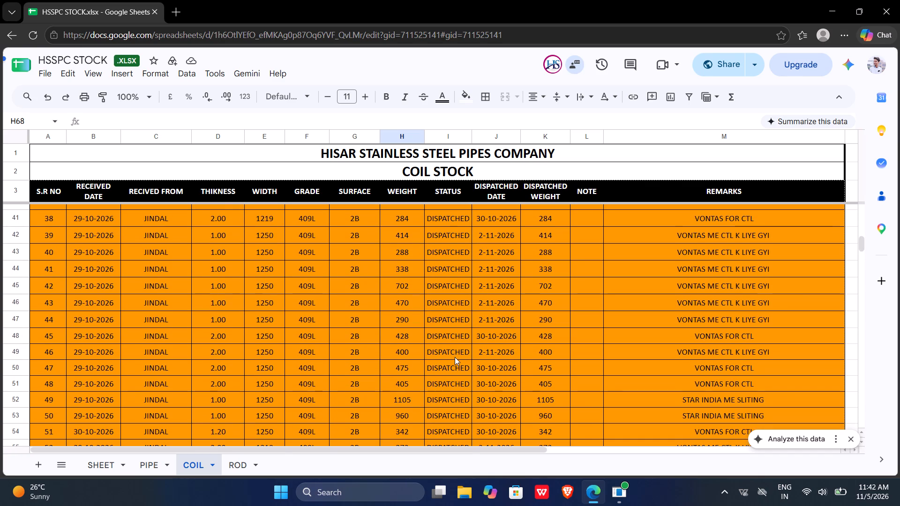
pyautogui.scroll(2, 455, 357)
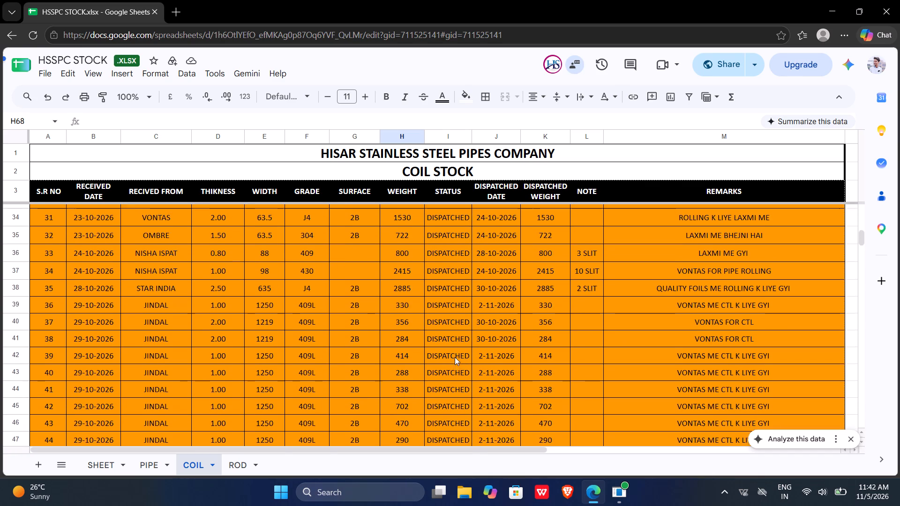
pyautogui.scroll(5, 455, 357)
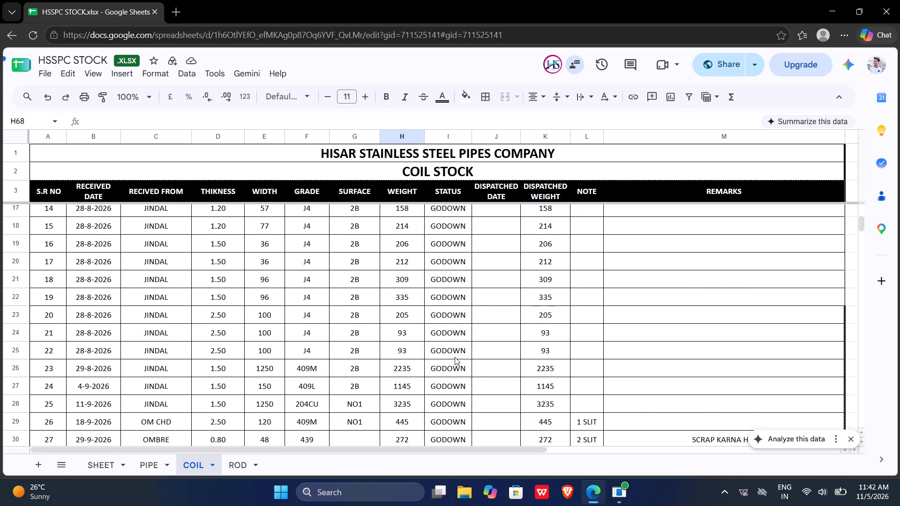
pyautogui.scroll(-1, 455, 357)
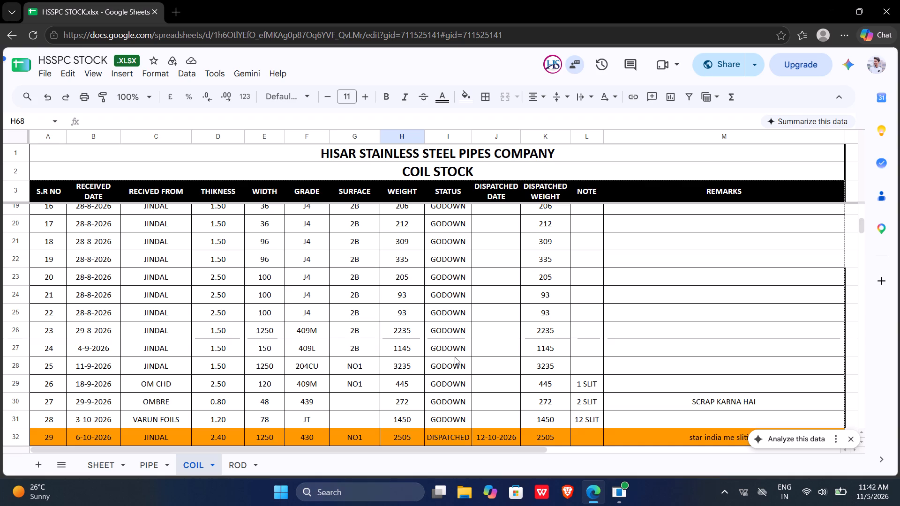
pyautogui.scroll(1, 455, 357)
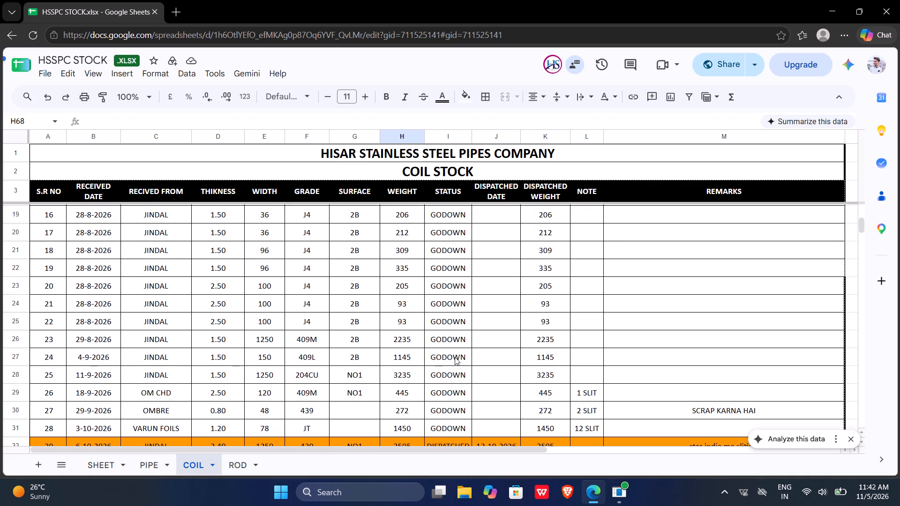
pyautogui.scroll(1, 455, 357)
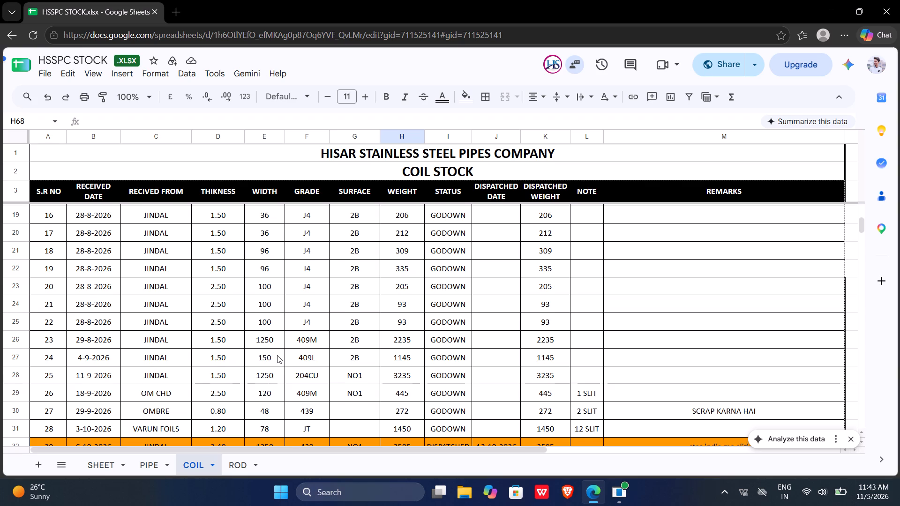
pyautogui.scroll(3, 277, 355)
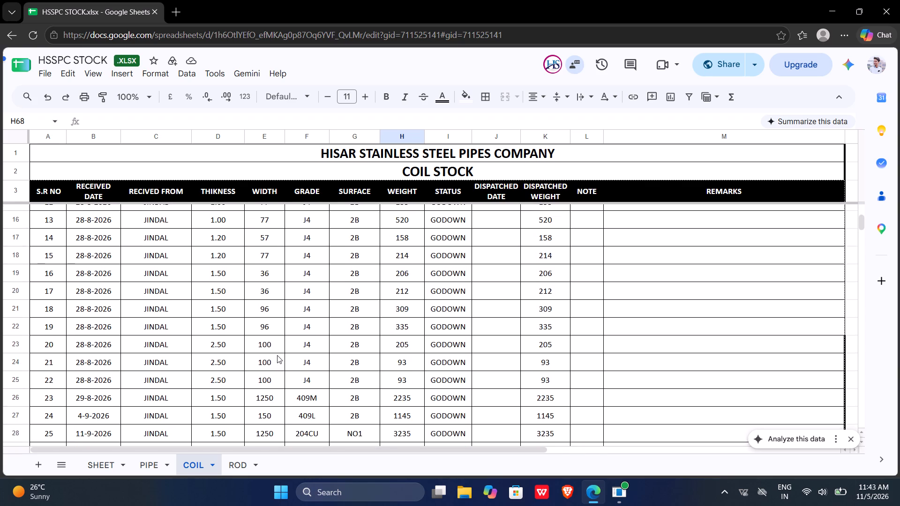
pyautogui.scroll(1, 277, 355)
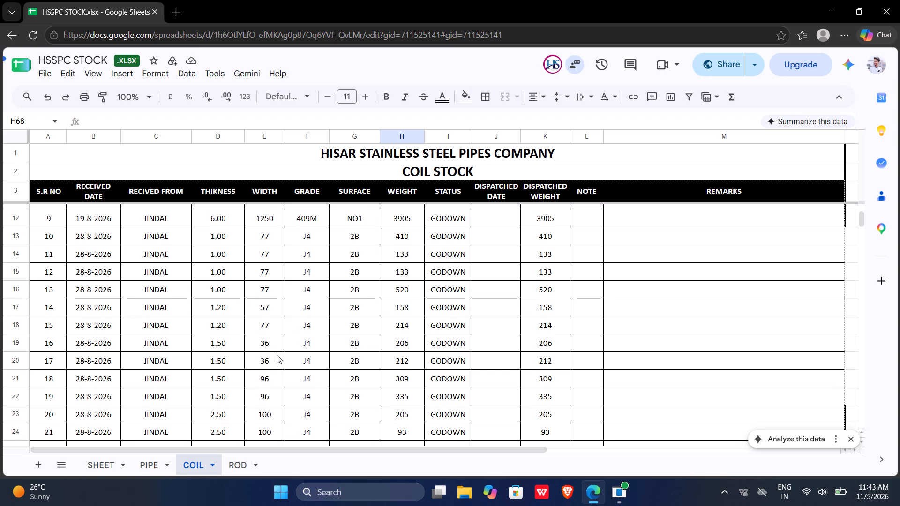
pyautogui.press('Up')
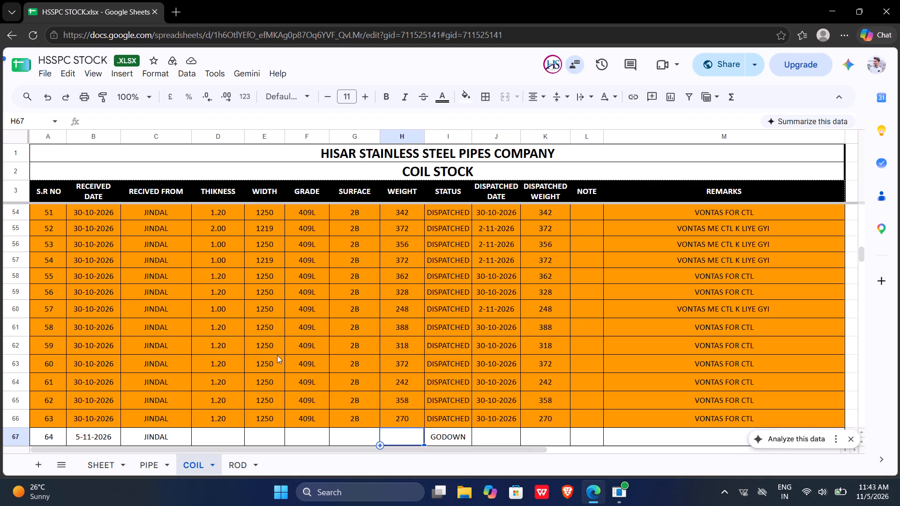
# Examine the coil stock entries upward from the dispatched coils to serial number 1, reading widths and grades of the GODOWN coils.
pyautogui.press('Up')
pyautogui.press('Up')
pyautogui.press('Up')
pyautogui.press('Up')
pyautogui.press('Up')
pyautogui.press('Up')
pyautogui.press('Up')
pyautogui.press('Up')
pyautogui.press('Up')
pyautogui.press('Up')
pyautogui.press('Up')
pyautogui.press('Up')
pyautogui.press('Up')
pyautogui.press('Up')
pyautogui.press('Up')
pyautogui.press('Up')
pyautogui.press('Up')
pyautogui.press('Up')
pyautogui.press('Up')
pyautogui.press('Up')
pyautogui.press('Up')
pyautogui.press('Up')
pyautogui.press('Up')
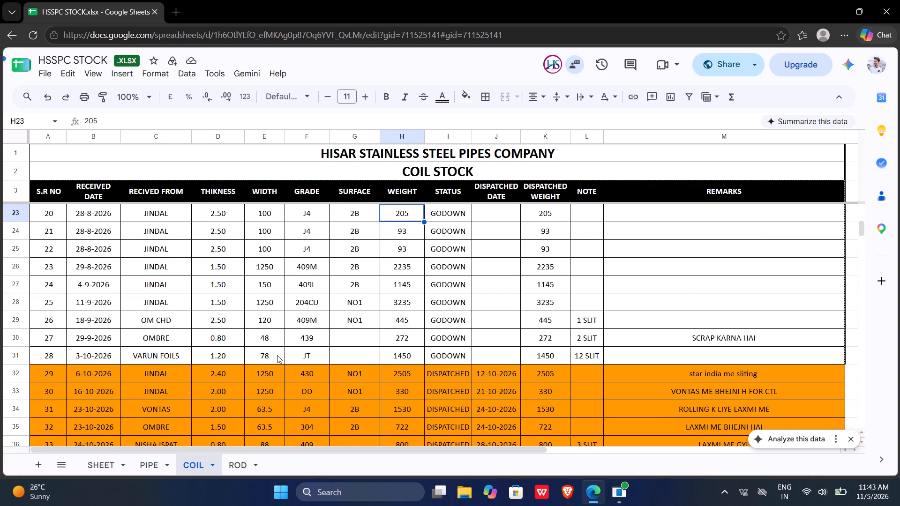
pyautogui.press('Left')
pyautogui.press('Left')
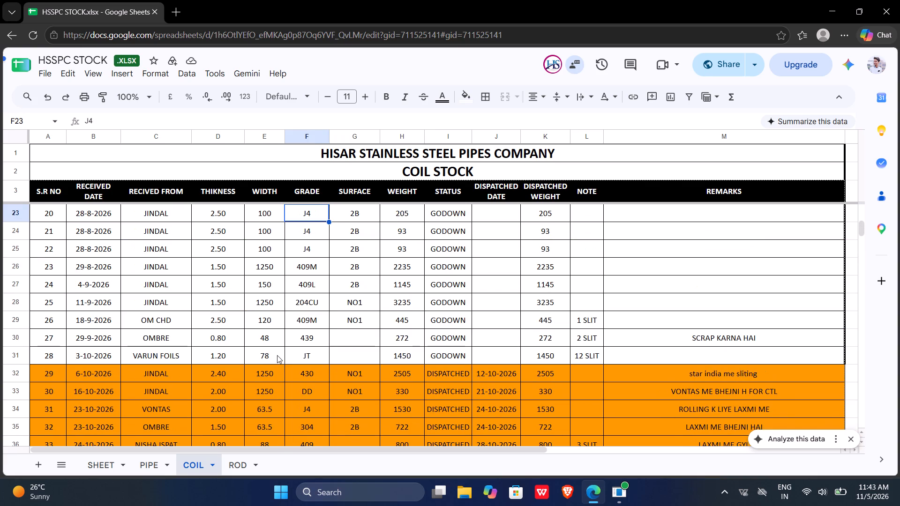
pyautogui.press('Up')
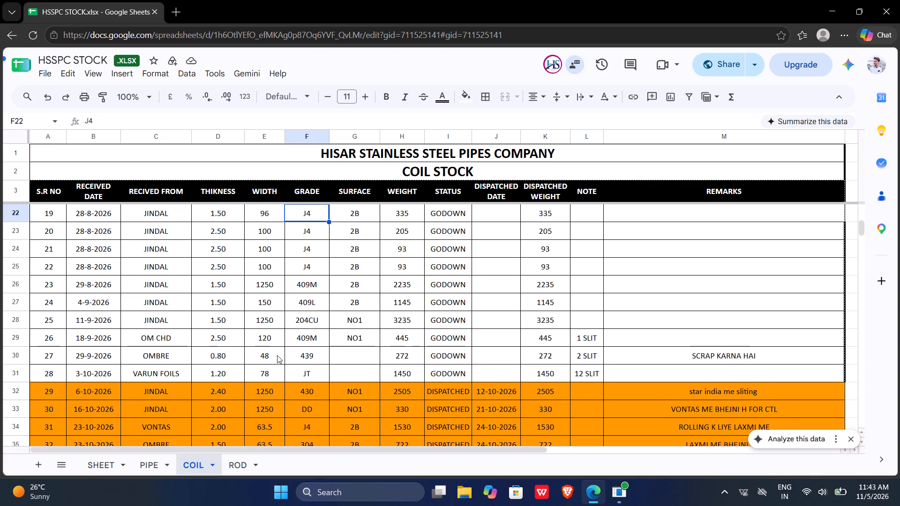
pyautogui.press('Left')
pyautogui.press('Up')
pyautogui.press('Up')
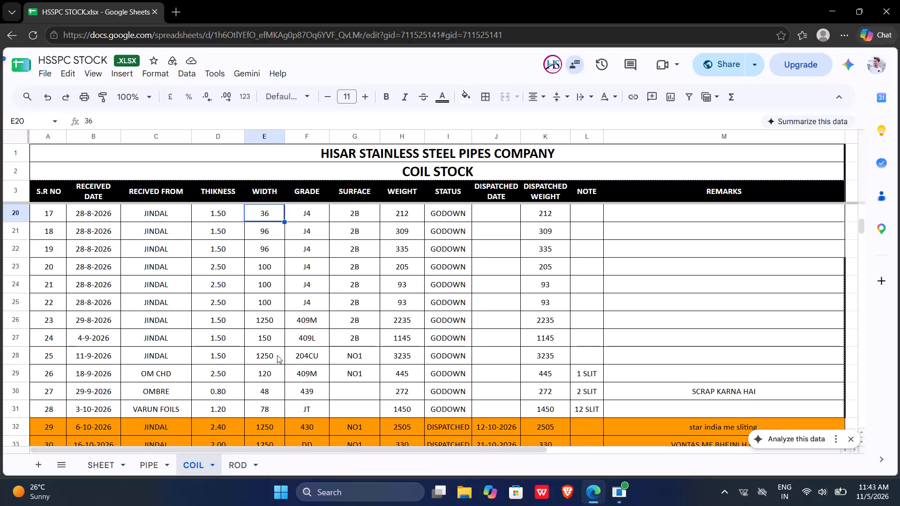
pyautogui.press('Up')
pyautogui.press('Up')
pyautogui.press('Up')
pyautogui.press('Up')
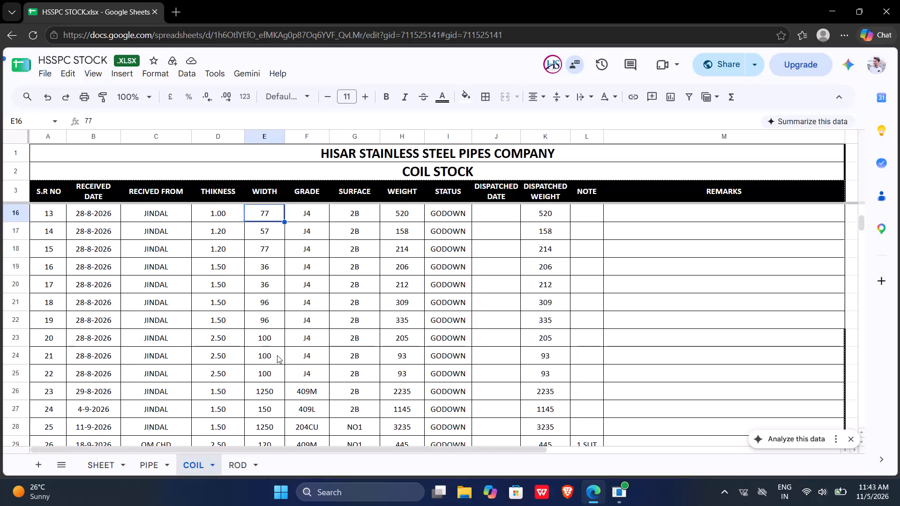
pyautogui.press('Up')
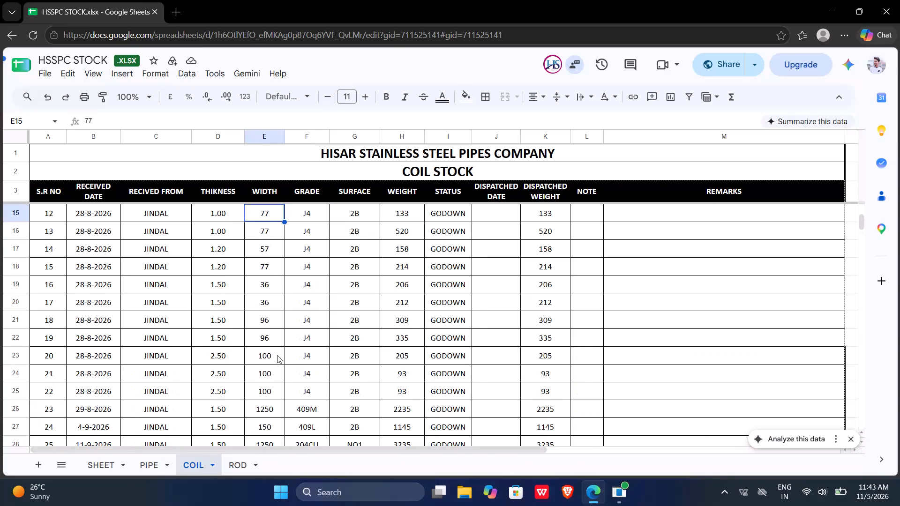
pyautogui.press('Up')
pyautogui.press('Up')
pyautogui.press('Up')
pyautogui.press('Up')
pyautogui.press('Up')
pyautogui.press('Up')
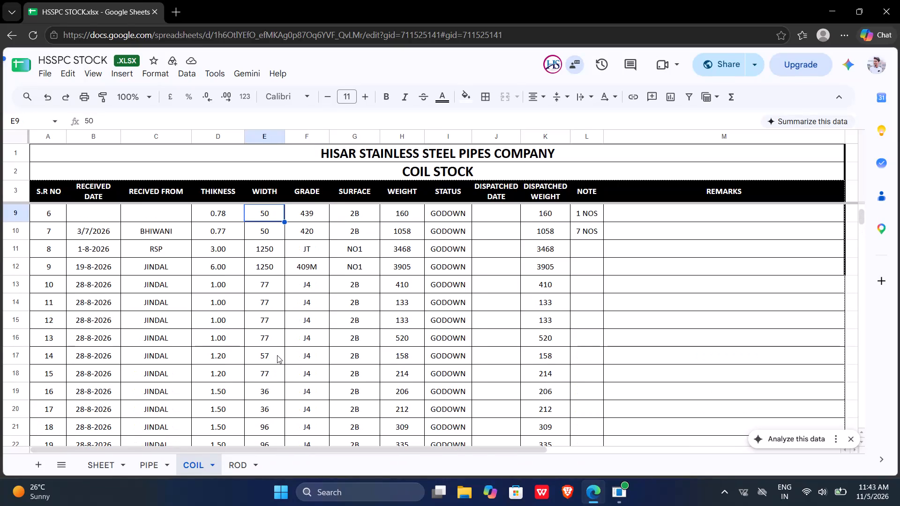
pyautogui.press('Up')
pyautogui.press('Up')
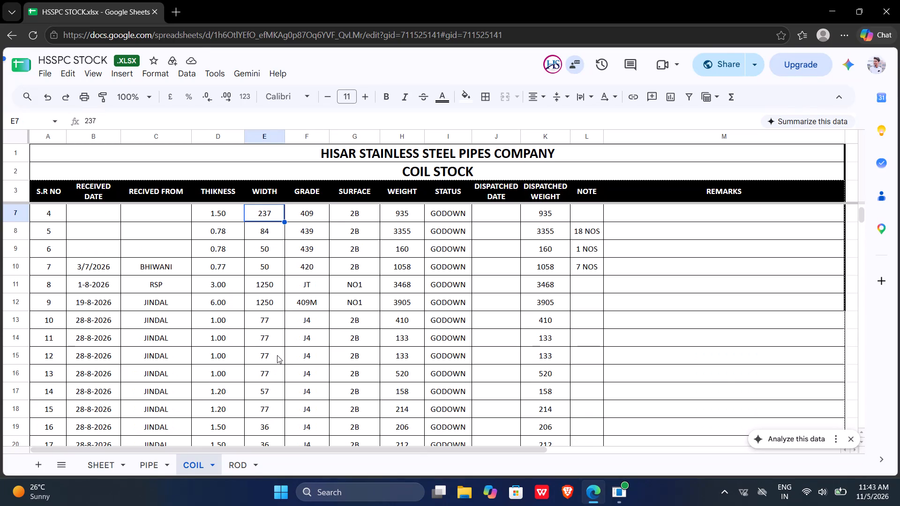
pyautogui.press('Up')
pyautogui.press('Up')
pyautogui.press('Up')
pyautogui.press('Up')
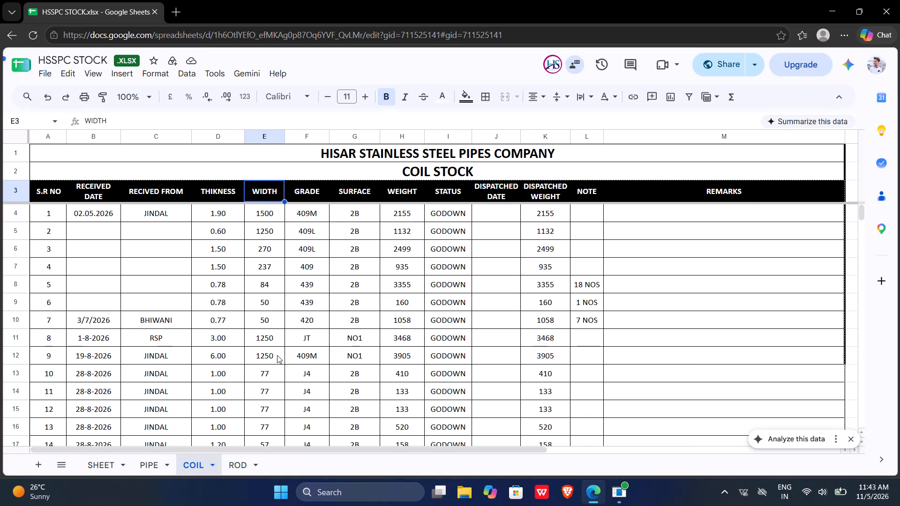
pyautogui.press('Up')
# Re-examine the widths of the coils with GODOWN status, serial numbers 1 to 28, on the COIL sheet.
pyautogui.press('Down')
pyautogui.press('Down')
pyautogui.press('Down')
pyautogui.press('Down')
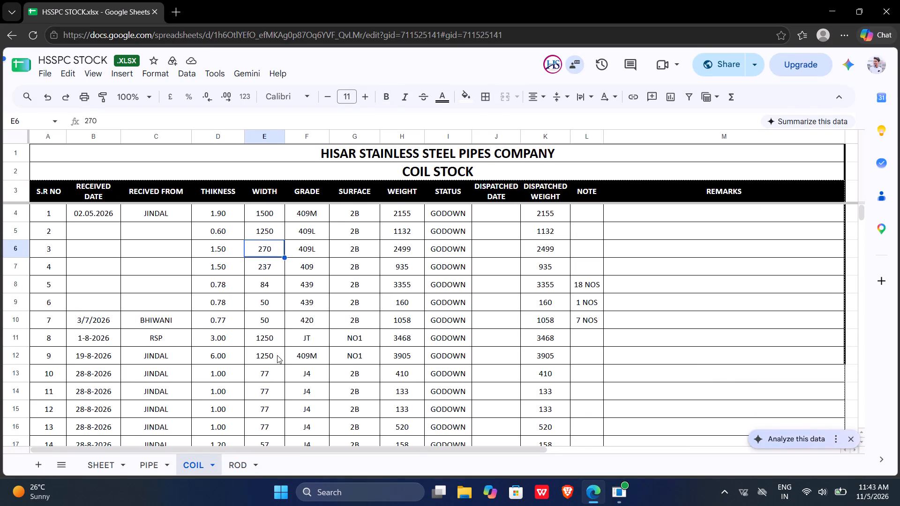
pyautogui.press('Down')
pyautogui.press('Down')
pyautogui.press('Up')
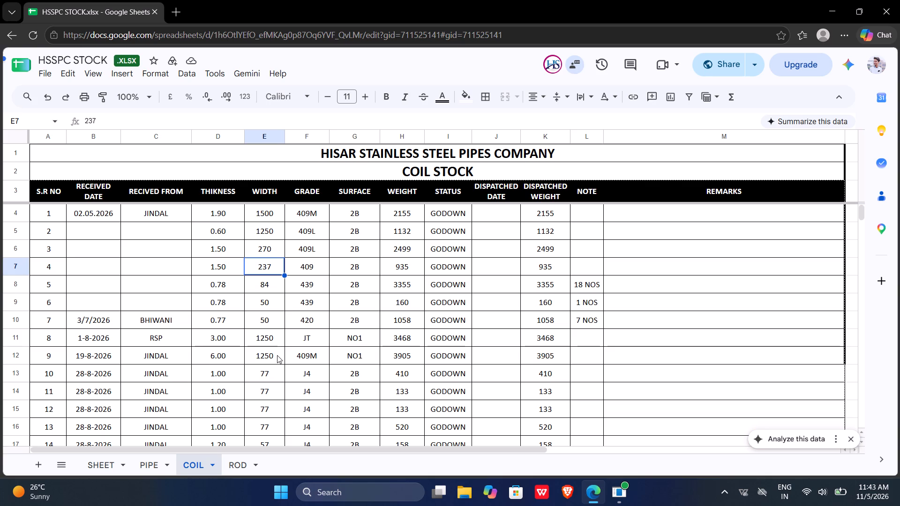
pyautogui.press('Up')
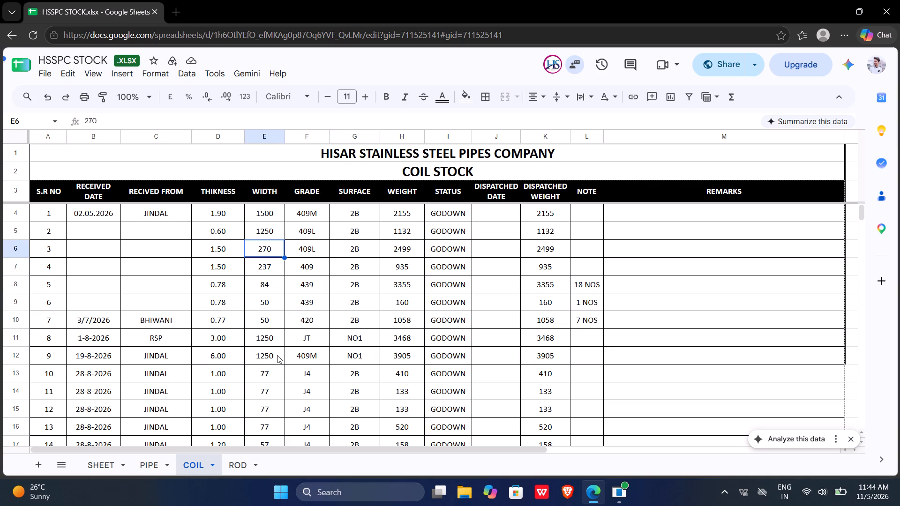
pyautogui.press('Up')
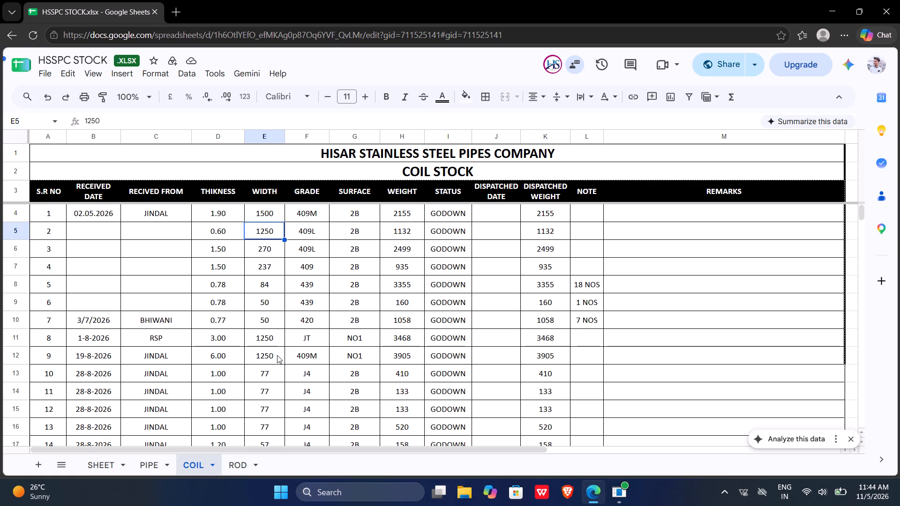
pyautogui.press('Up')
pyautogui.press('Up')
pyautogui.press('Down')
pyautogui.press('Down')
pyautogui.press('Down')
pyautogui.press('Down')
pyautogui.press('Down')
pyautogui.press('Down')
pyautogui.press('Down')
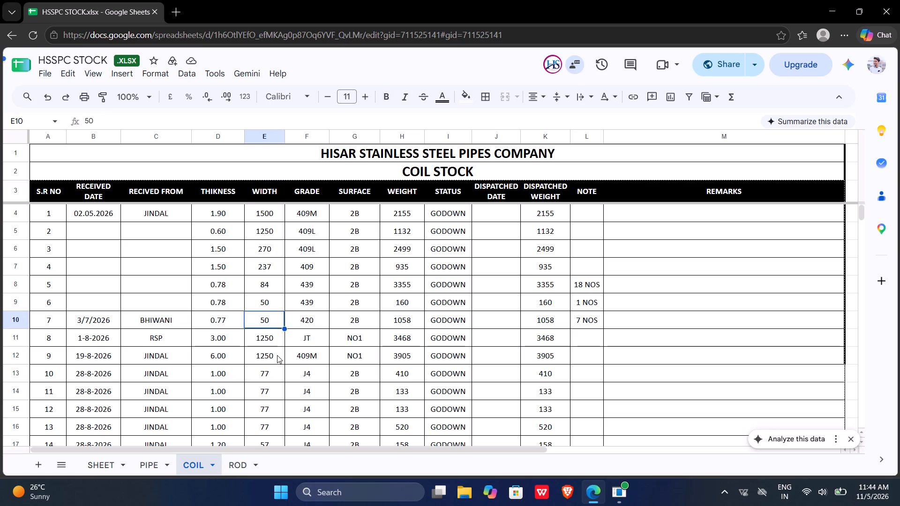
pyautogui.press('Down')
pyautogui.press('Down')
pyautogui.press('Down')
pyautogui.press('Down')
pyautogui.press('Down')
pyautogui.press('Down')
pyautogui.press('Down')
pyautogui.press('Down')
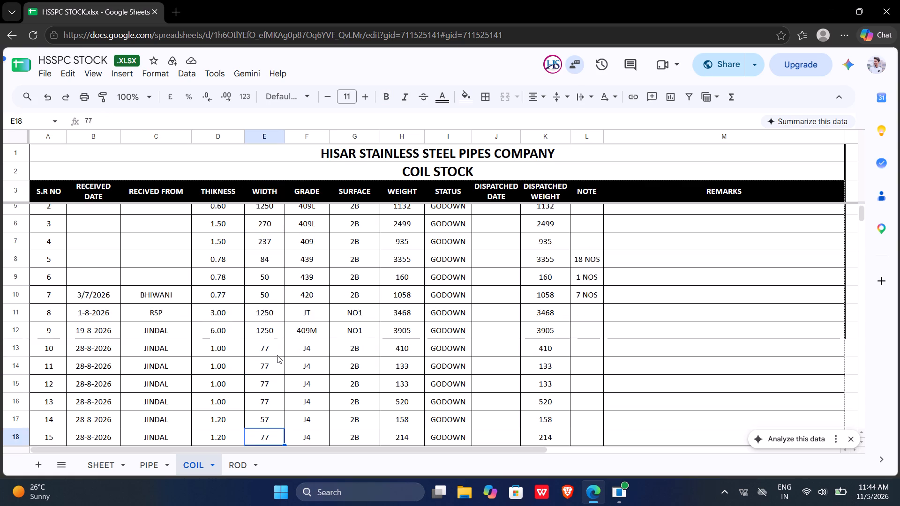
pyautogui.press('Down')
pyautogui.press('Down')
pyautogui.press('Down')
pyautogui.press('Down')
pyautogui.press('Down')
pyautogui.press('Down')
pyautogui.press('Down')
pyautogui.press('Down')
pyautogui.press('Down')
pyautogui.press('Down')
pyautogui.press('Down')
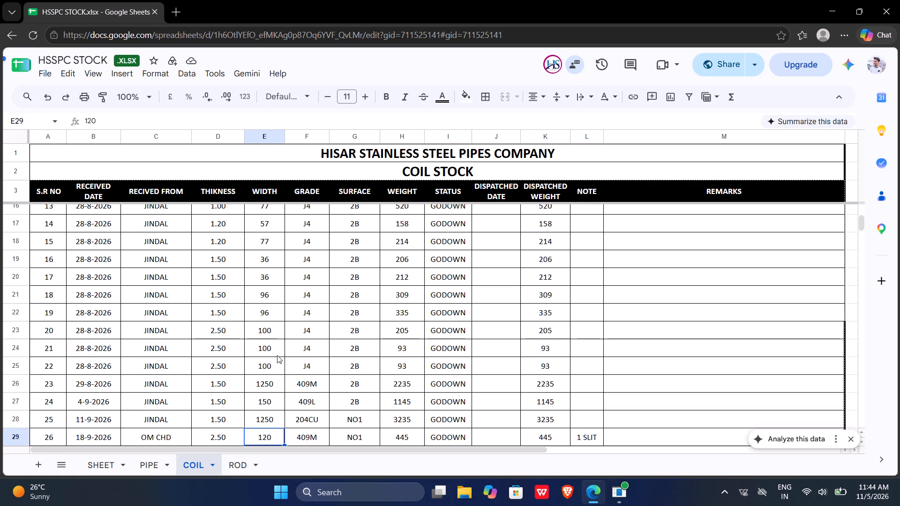
pyautogui.press('Down')
pyautogui.press('Down')
pyautogui.press('Down')
pyautogui.press('Up')
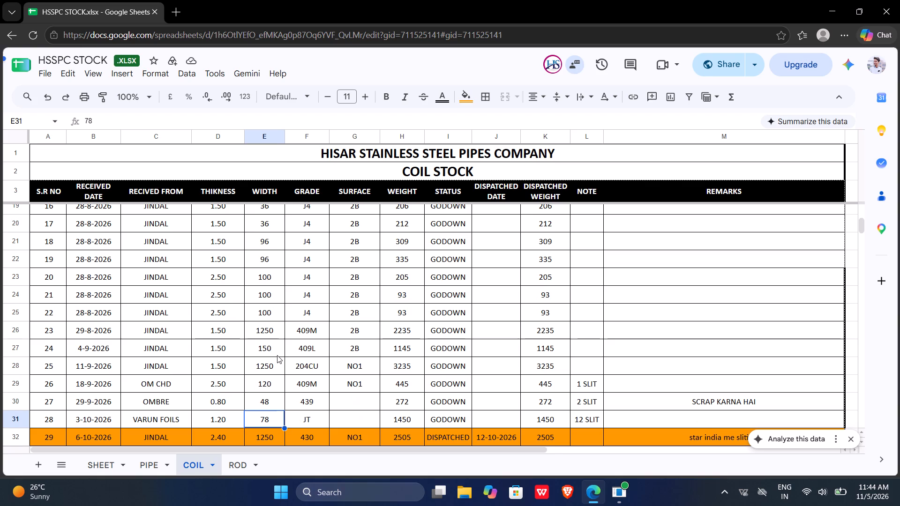
pyautogui.press('Up')
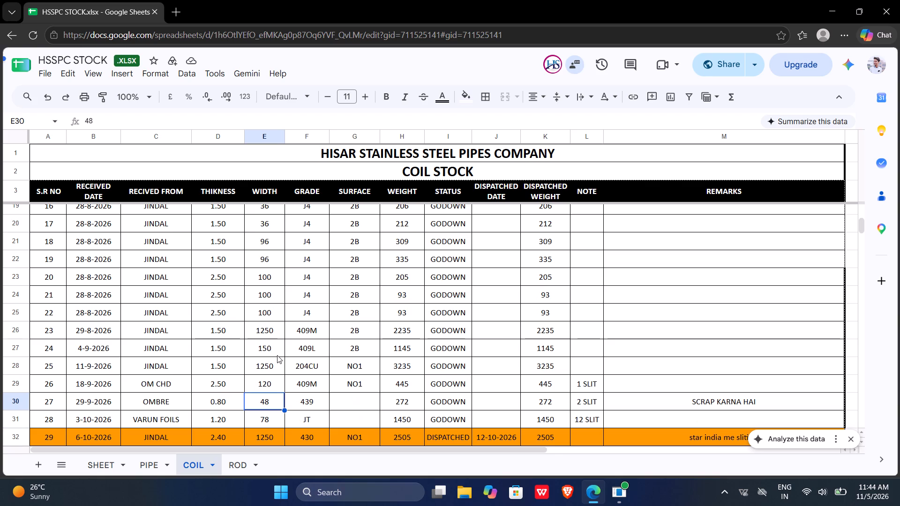
# Review the dispatched coils from serial number 29 down to the JINDAL entries received 5-11-2026.
pyautogui.press('Down')
pyautogui.press('Down')
pyautogui.press('Down')
pyautogui.press('Down')
pyautogui.press('Down')
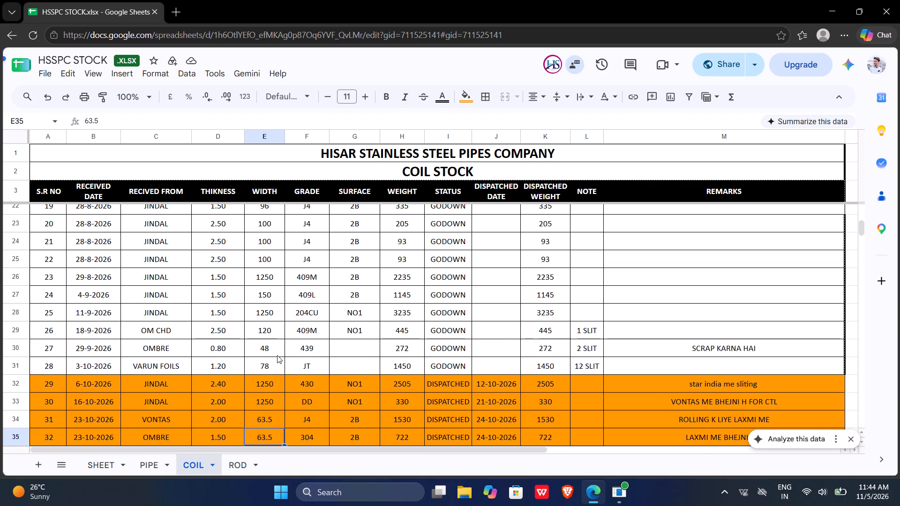
pyautogui.press('Down')
pyautogui.press('Down')
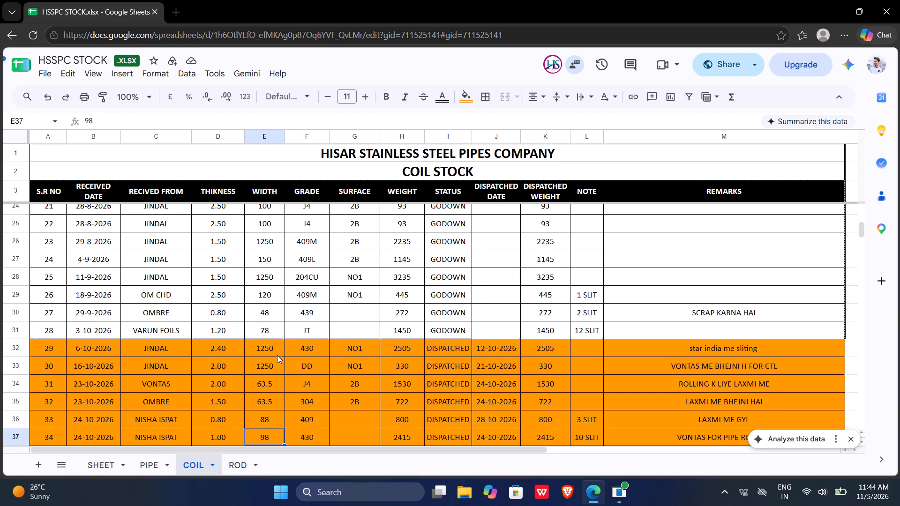
pyautogui.press('Down')
pyautogui.press('Down')
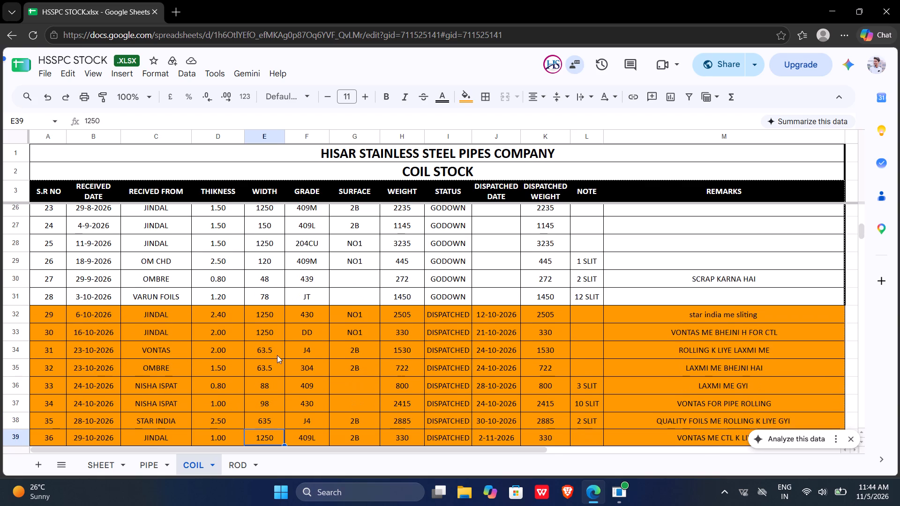
pyautogui.press('Down')
pyautogui.press('Down')
pyautogui.press('Down')
pyautogui.press('Down')
pyautogui.press('Down')
pyautogui.press('Down')
pyautogui.press('Down')
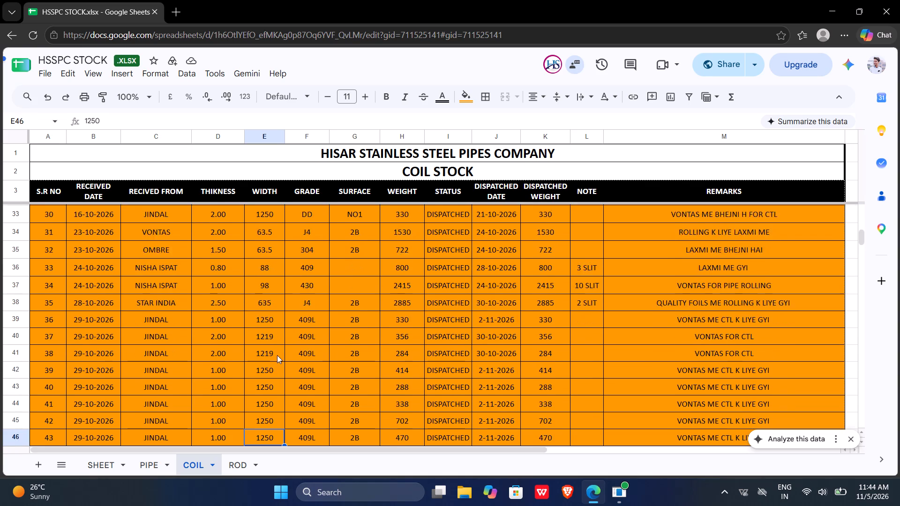
pyautogui.press('Down')
pyautogui.press('Down')
pyautogui.press('Down')
pyautogui.press('Down')
pyautogui.press('Down')
pyautogui.press('Down')
pyautogui.press('Down')
pyautogui.press('Down')
pyautogui.press('Down')
pyautogui.press('Down')
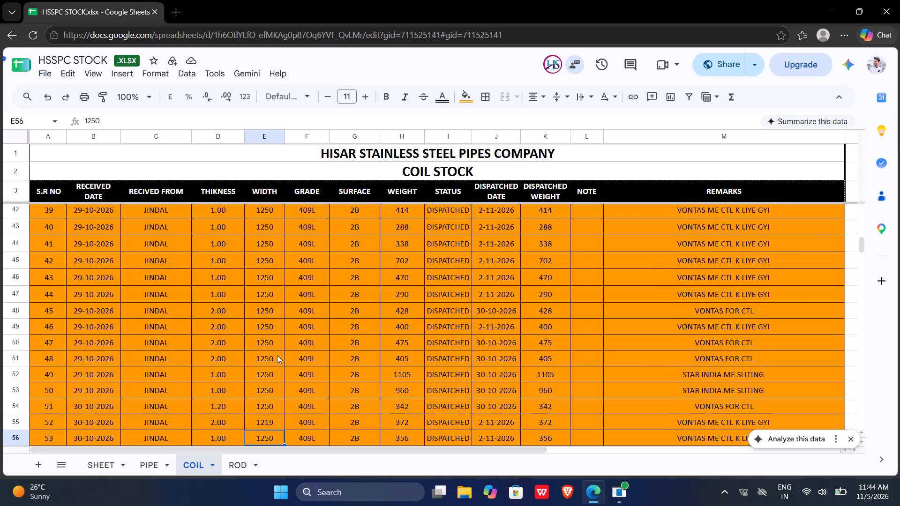
pyautogui.press('Down')
pyautogui.press('Down')
pyautogui.press('Down')
pyautogui.press('Down')
pyautogui.press('Down')
pyautogui.press('Down')
pyautogui.press('Down')
pyautogui.press('Down')
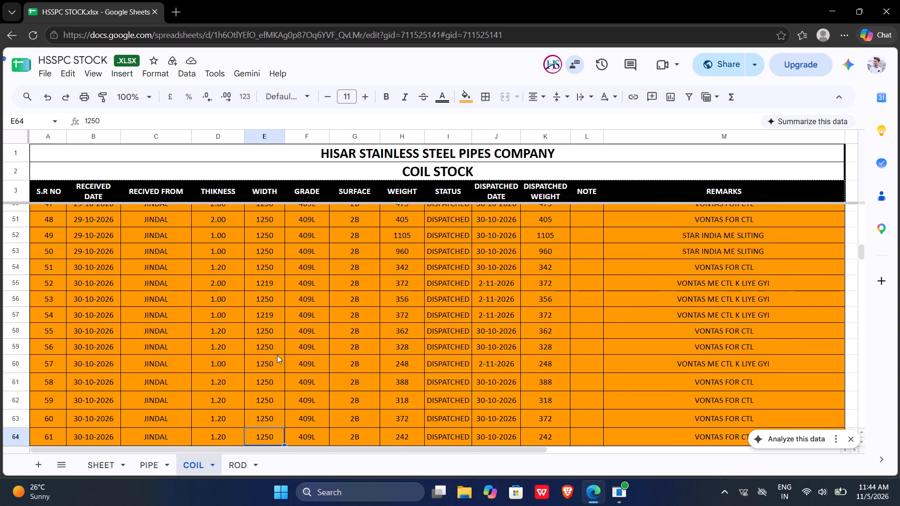
pyautogui.press('Down')
pyautogui.press('Down')
pyautogui.press('Down')
pyautogui.press('Down')
pyautogui.press('Down')
pyautogui.press('Down')
pyautogui.press('Down')
pyautogui.press('Down')
pyautogui.press('Up')
pyautogui.press('Up')
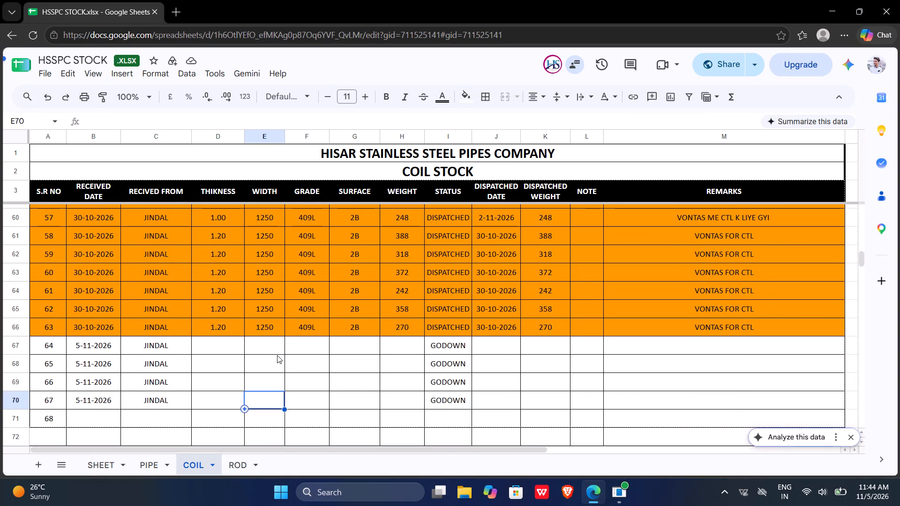
pyautogui.press('Up')
pyautogui.press('Up')
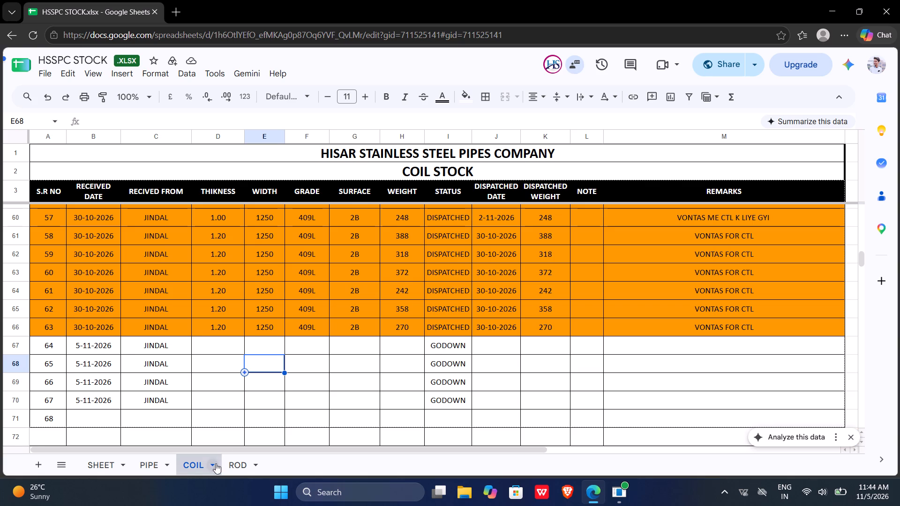
# On the ROD stock sheet, delete the row of the 10.00 thick KAIZEN ALLOYS rod received 3-11-2026.
pyautogui.click(236, 467)
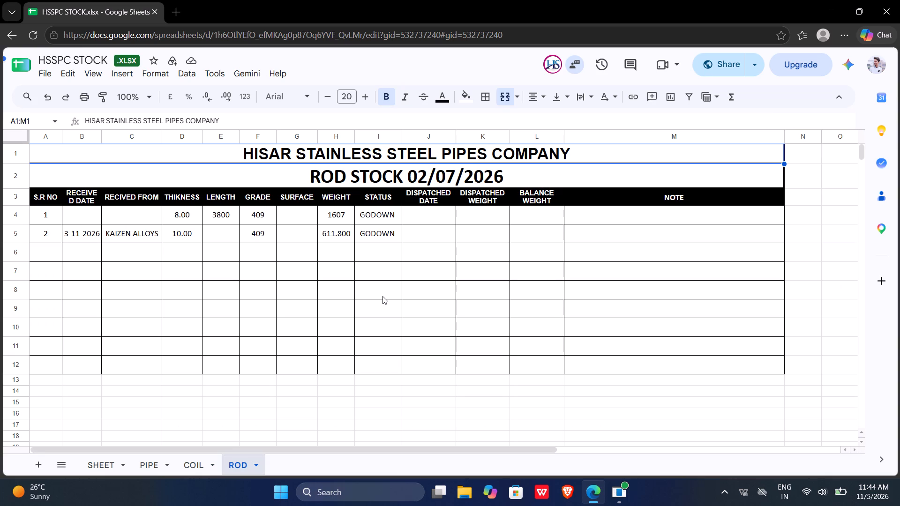
pyautogui.click(380, 239)
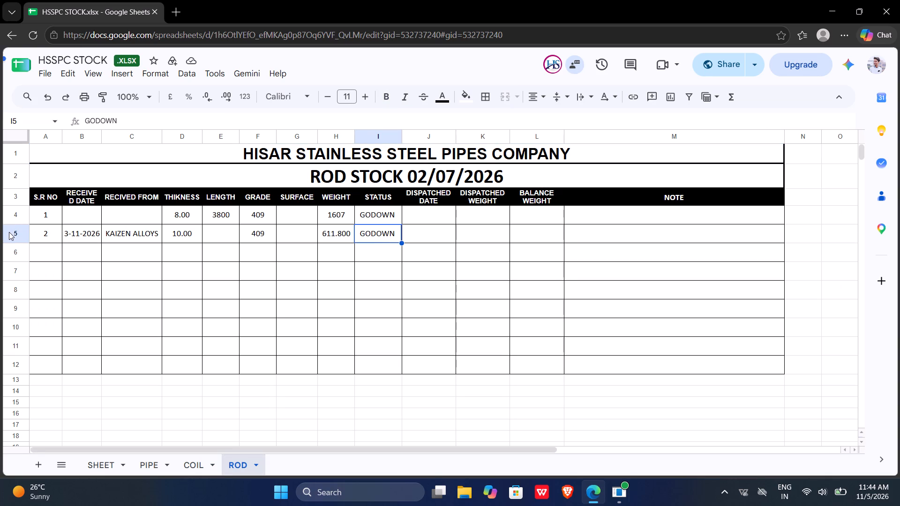
pyautogui.click(9, 232)
pyautogui.rightClick(9, 232)
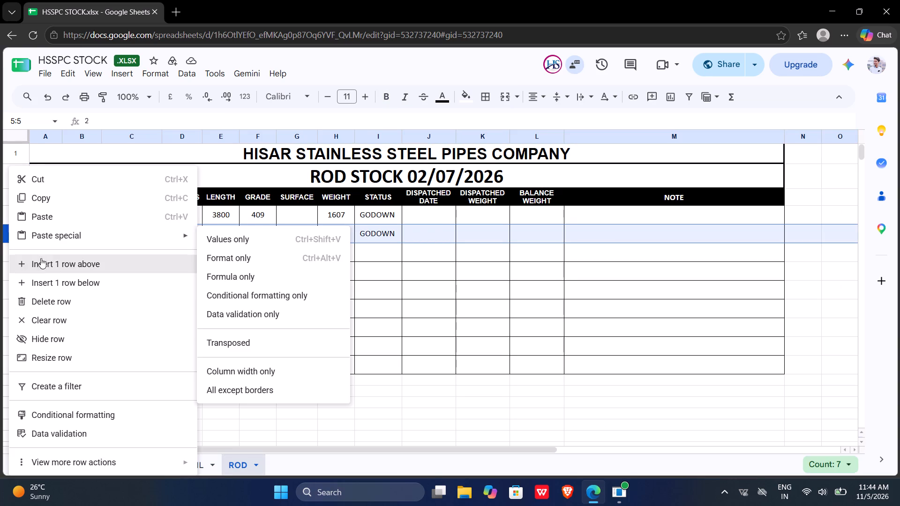
pyautogui.click(65, 301)
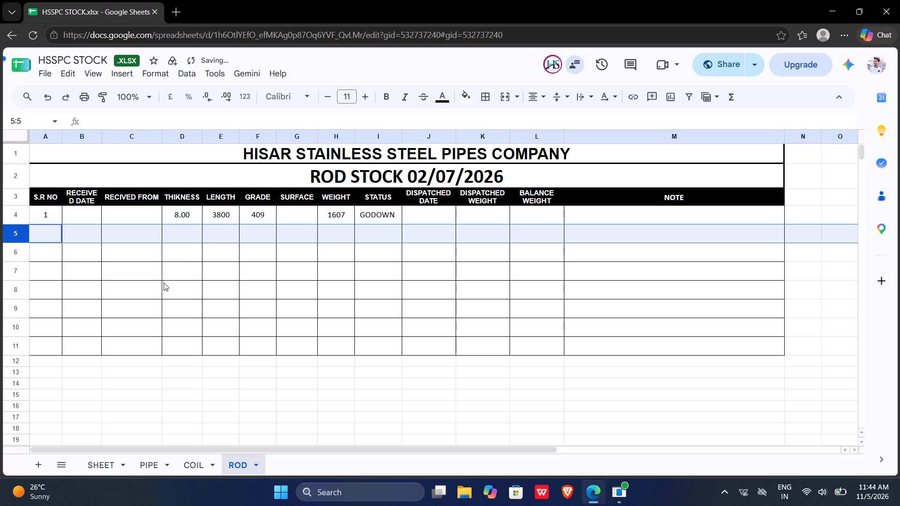
# On the SHEET stock sheet, set the status of the 1.20 thick, 1250 wide VONTAS sheets, serial number 65, to DISPATCHED.
pyautogui.click(192, 466)
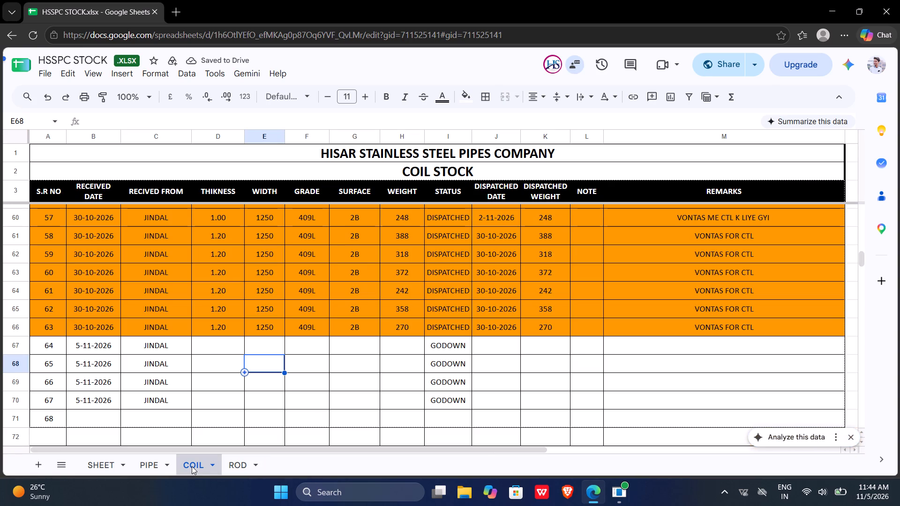
pyautogui.click(110, 469)
pyautogui.scroll(1, 305, 344)
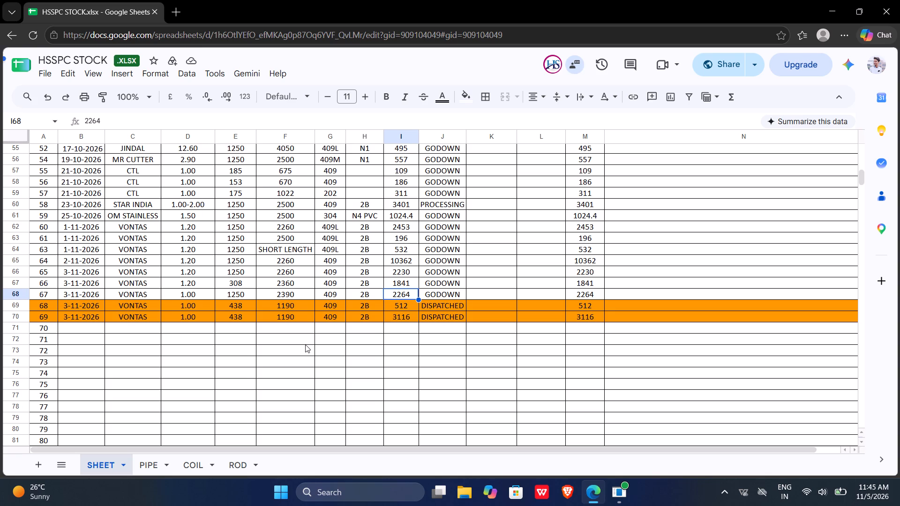
pyautogui.scroll(1, 305, 344)
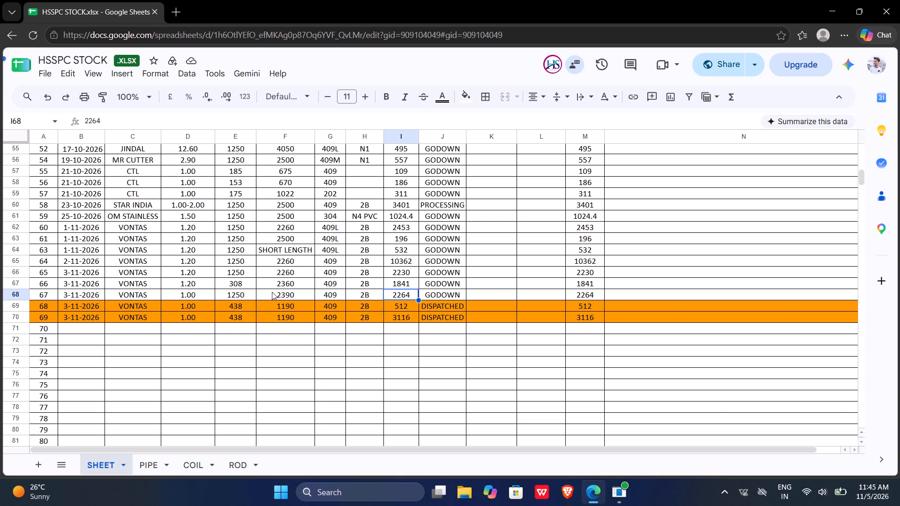
pyautogui.click(435, 274)
pyautogui.press('d')
pyautogui.press('Down')
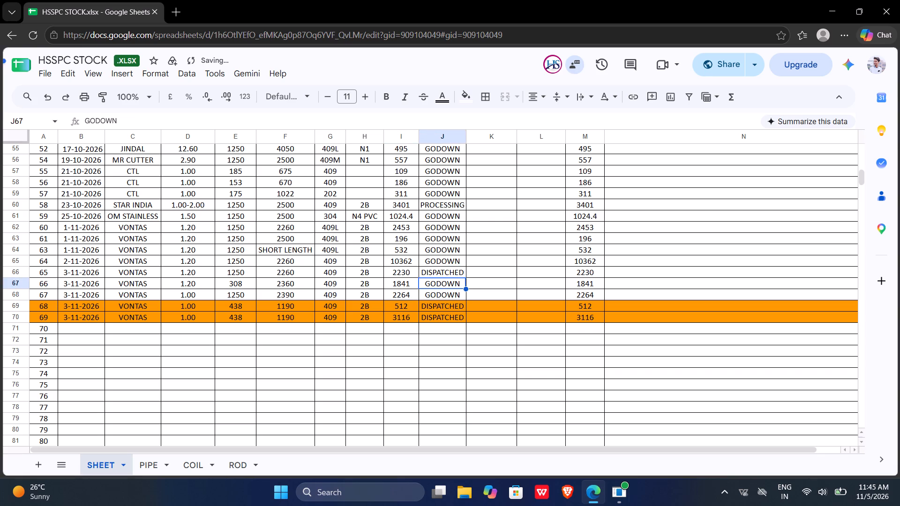
pyautogui.press('Up')
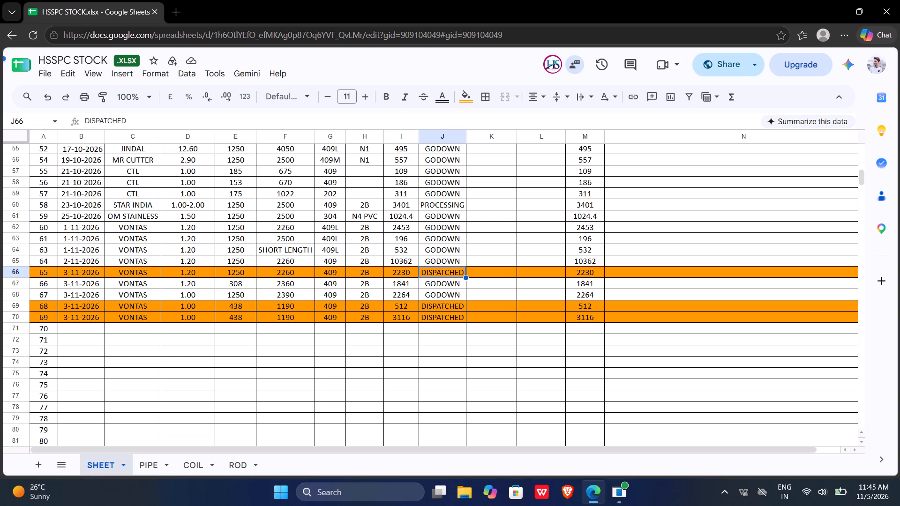
# Create a personal temporary filter on the SHEET STOCK table that shows only the sheets with thickness 1.20.
pyautogui.scroll(7, 327, 207)
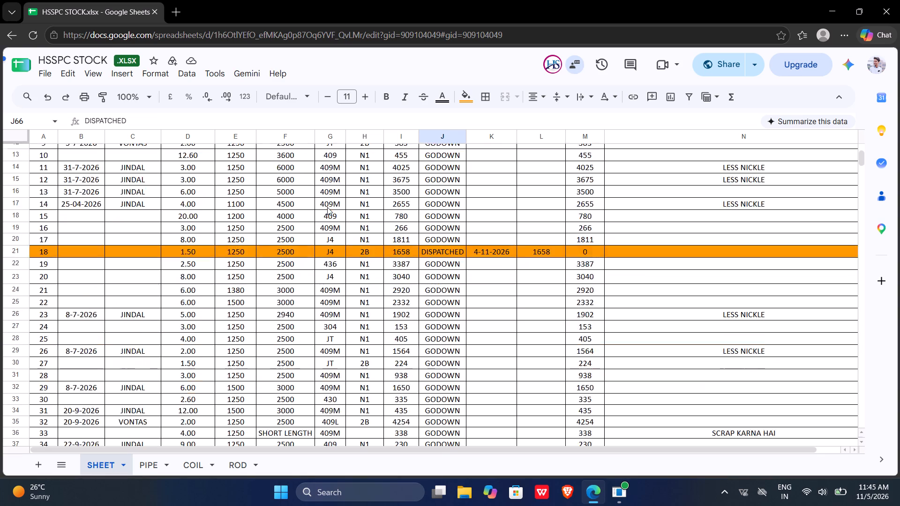
pyautogui.click(295, 175)
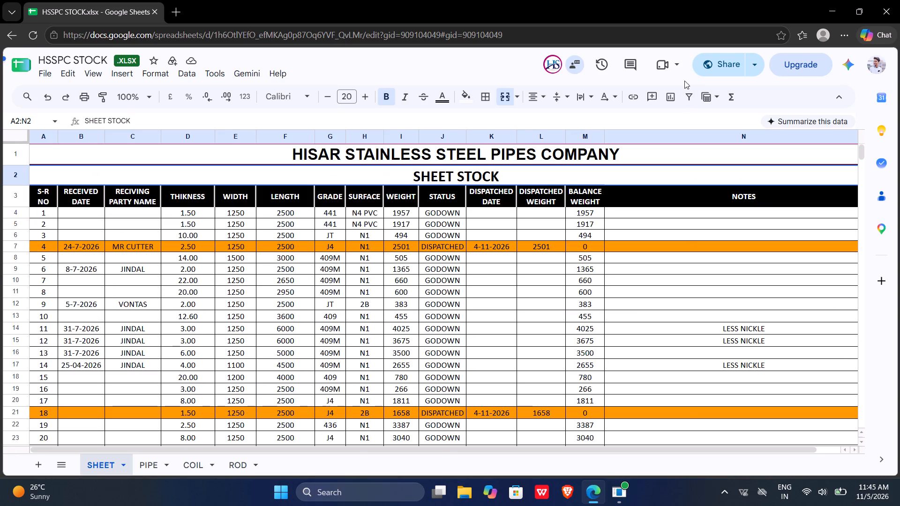
pyautogui.click(694, 93)
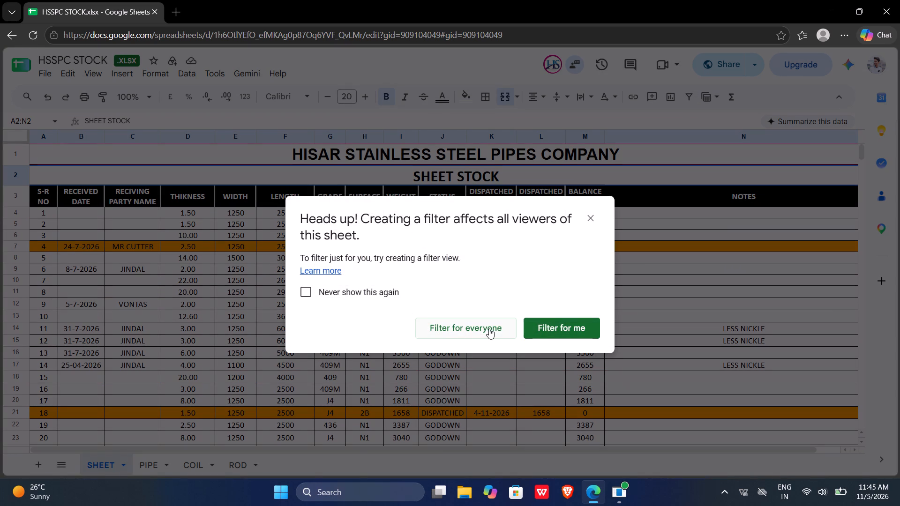
pyautogui.click(545, 330)
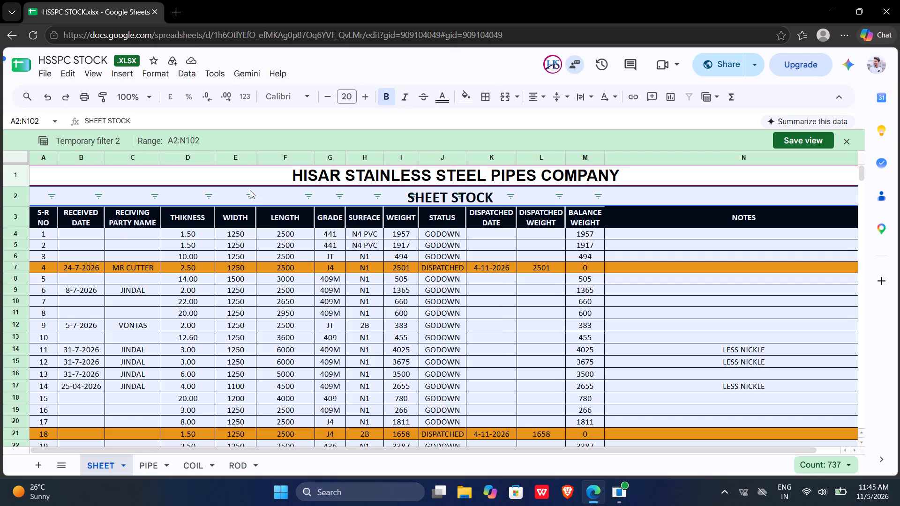
pyautogui.click(250, 190)
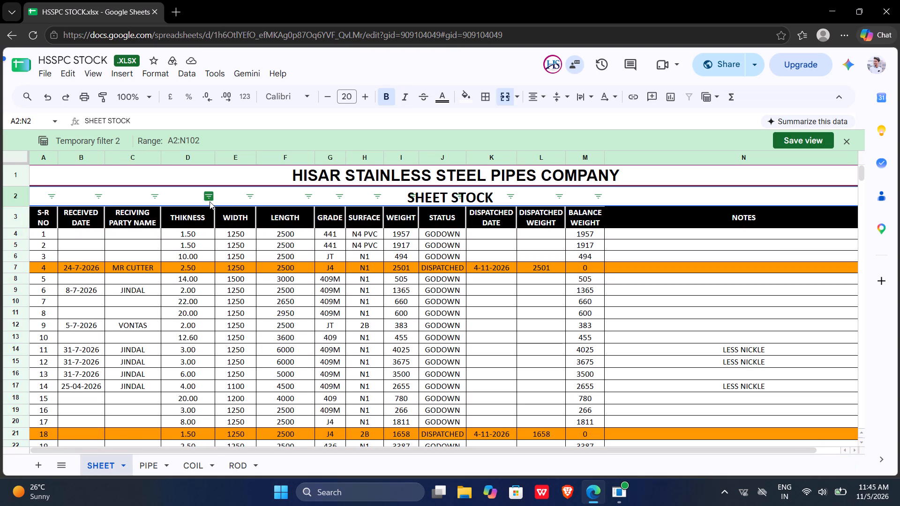
pyautogui.click(210, 201)
pyautogui.click(105, 344)
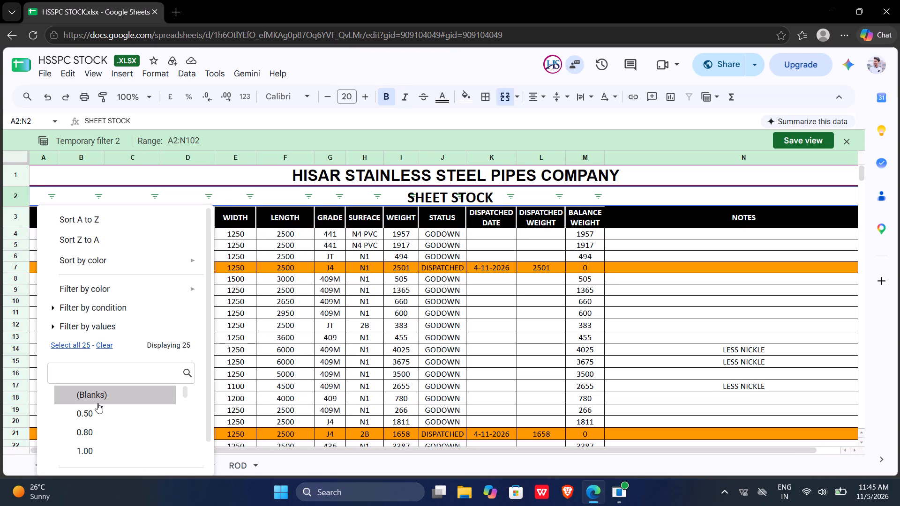
pyautogui.scroll(-1, 97, 403)
pyautogui.click(96, 414)
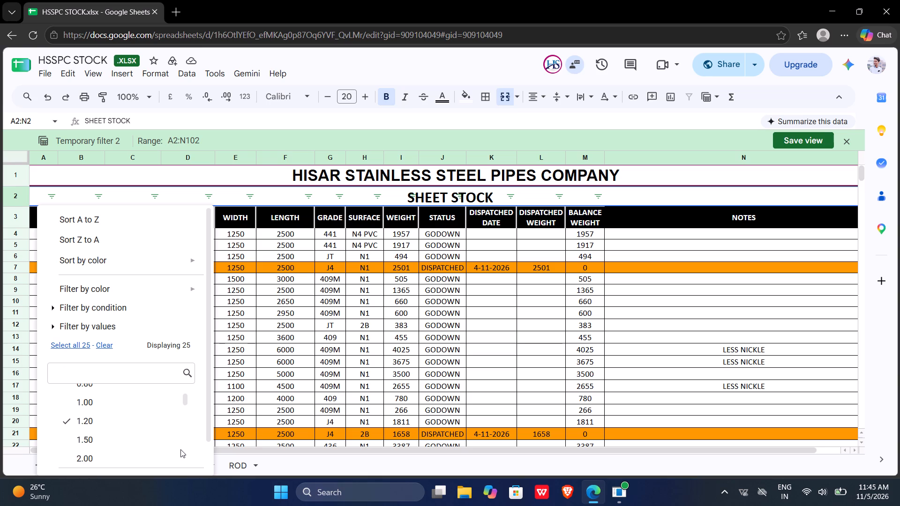
pyautogui.scroll(-4, 196, 466)
pyautogui.click(188, 460)
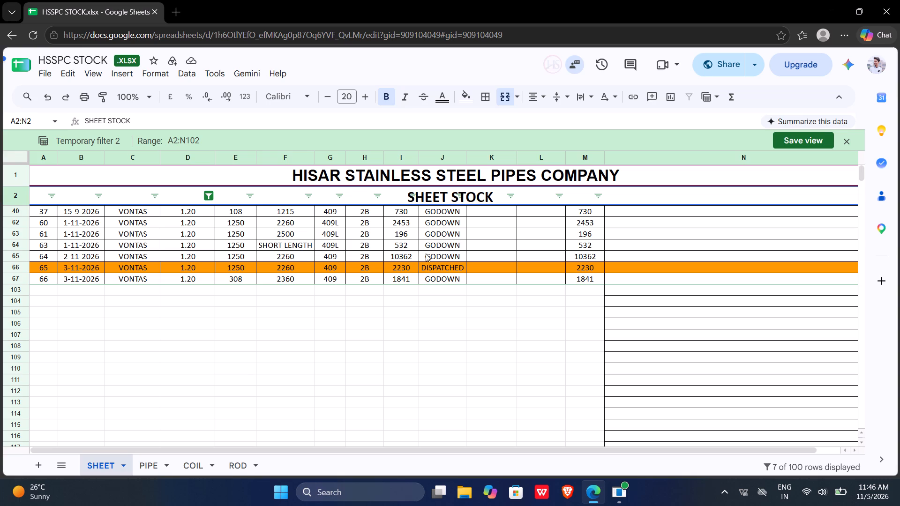
# Set the status of the 1.20 thick, 1250 x 2260 VONTAS sheets in grade 409L, serial number 60, to DISPATCHED.
pyautogui.click(431, 224)
pyautogui.press('d')
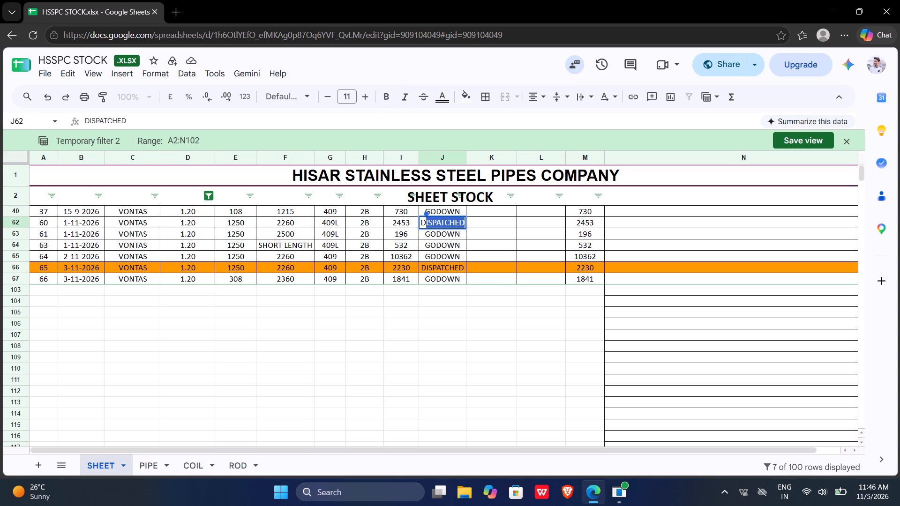
pyautogui.press('Down')
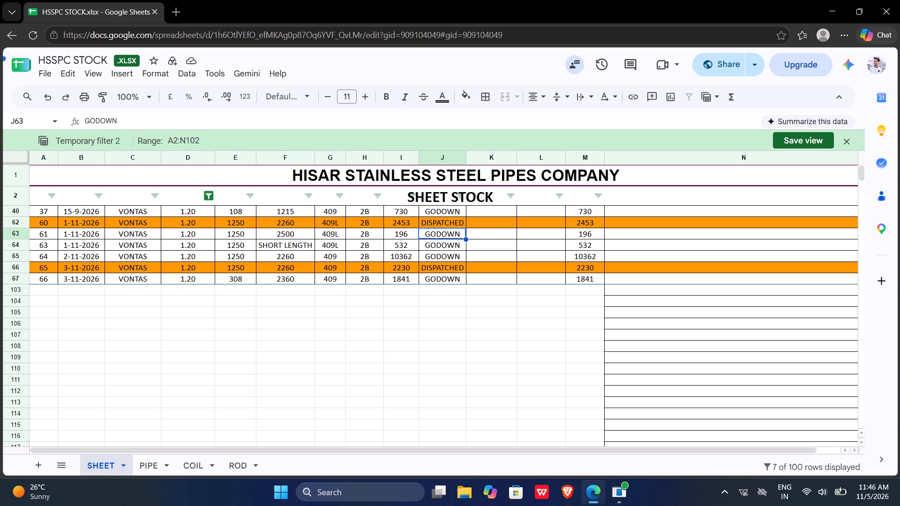
# Enter the dispatched date 4-11-2026 for the VONTAS sheets with serial numbers 60 and 65.
pyautogui.press('Down')
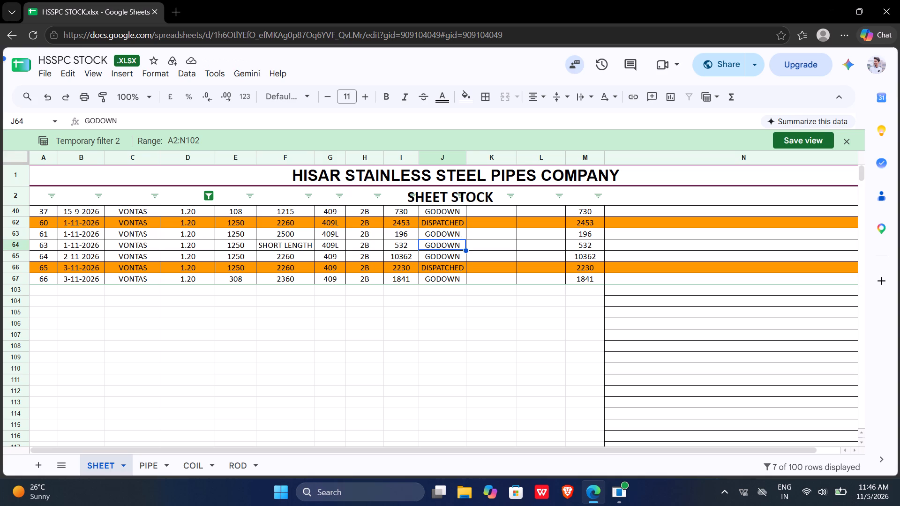
pyautogui.press('Left')
pyautogui.press('Right')
pyautogui.press('Up')
pyautogui.press('Right')
pyautogui.press('Up')
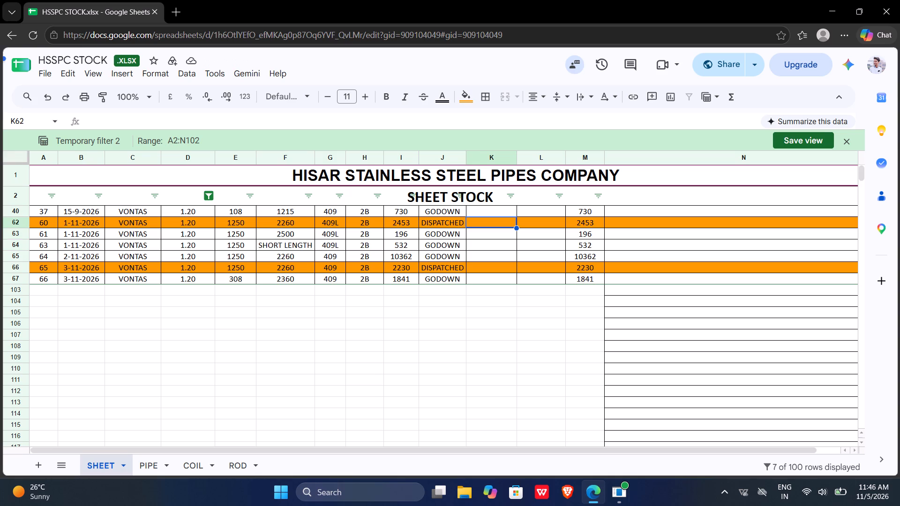
pyautogui.write('4--')
pyautogui.press('BackSpace')
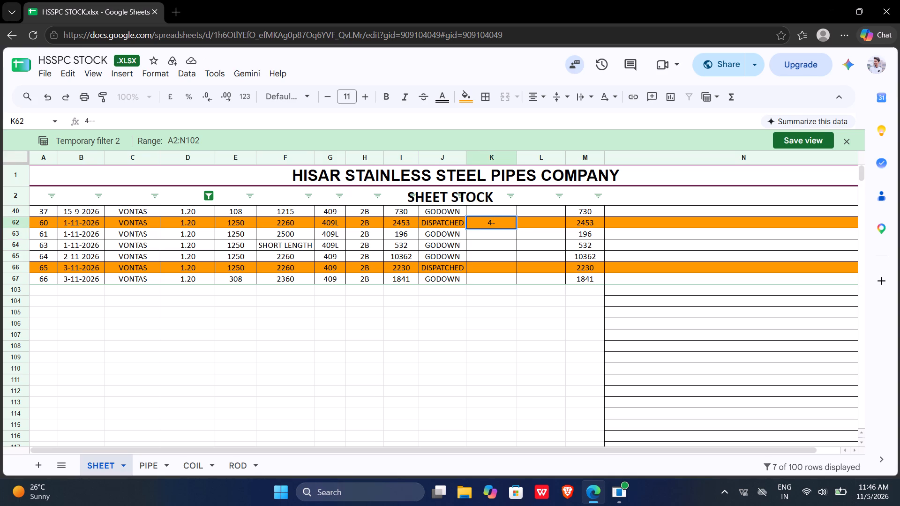
pyautogui.write('11')
pyautogui.write('-2026')
pyautogui.press('Down')
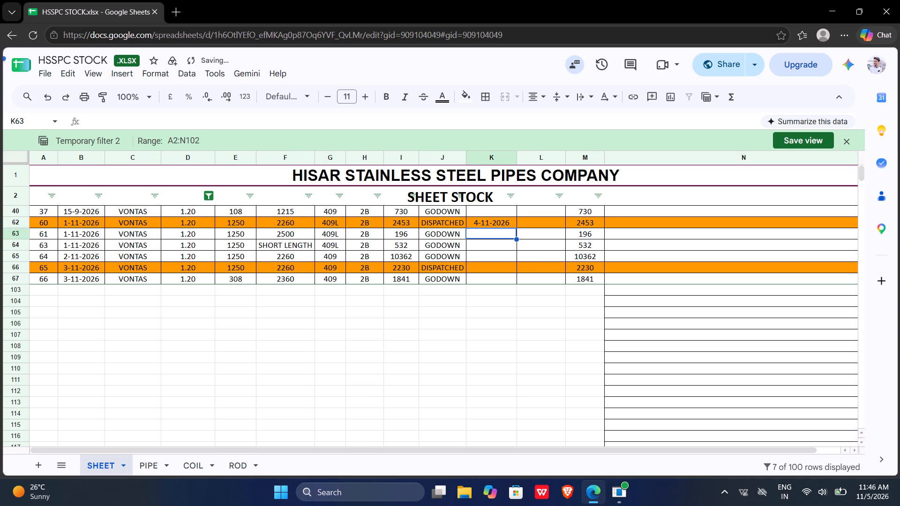
pyautogui.press('Down')
pyautogui.press('Down')
pyautogui.press('Down')
pyautogui.write('4-11-2026')
pyautogui.press('Right')
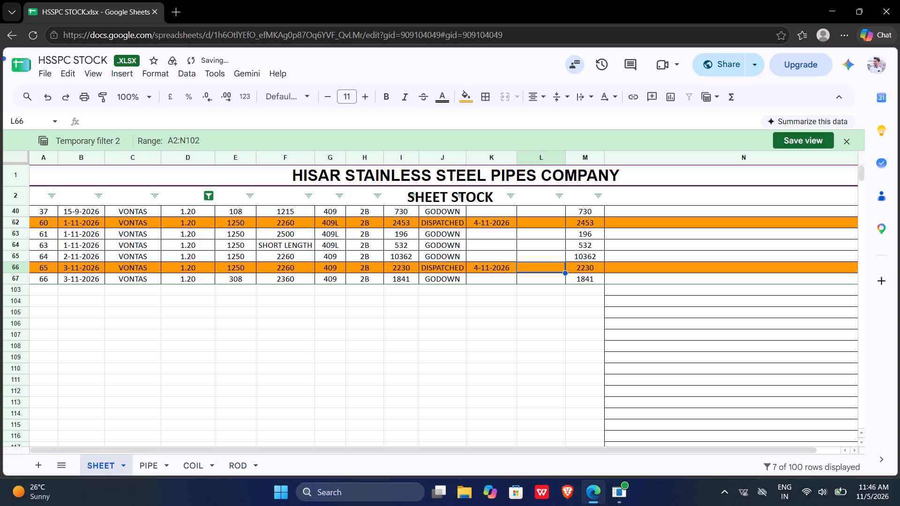
# Enter the dispatched weights: 2230 for serial number 65 and 2453 for serial number 60.
pyautogui.write('2230')
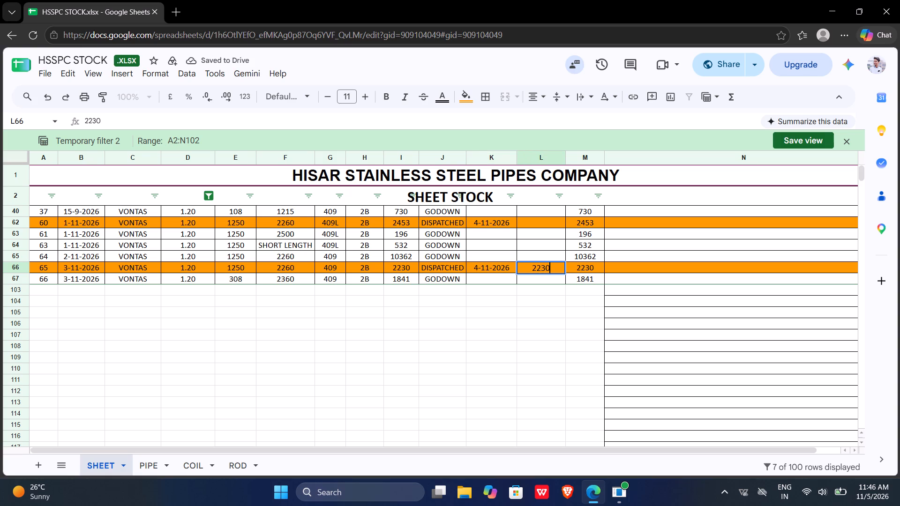
pyautogui.press('Up')
pyautogui.press('Up')
pyautogui.press('Up')
pyautogui.press('Up')
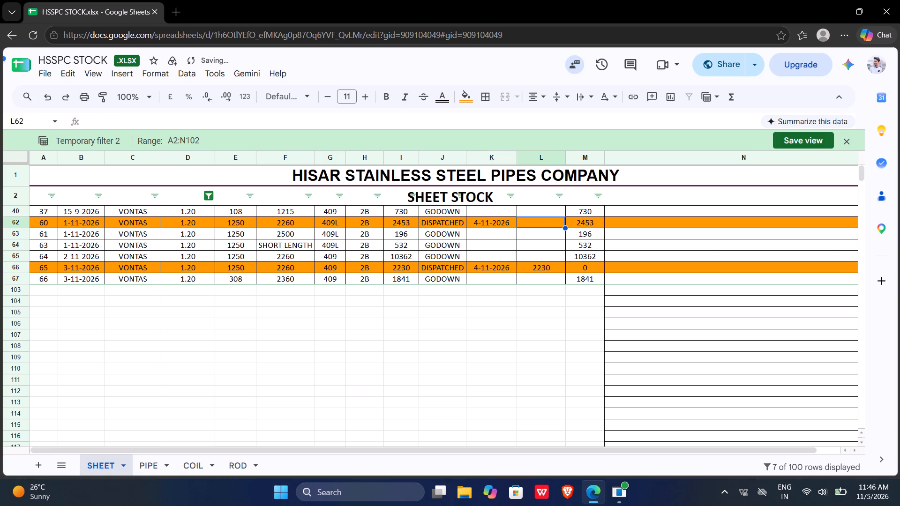
pyautogui.write('2453')
pyautogui.press('Down')
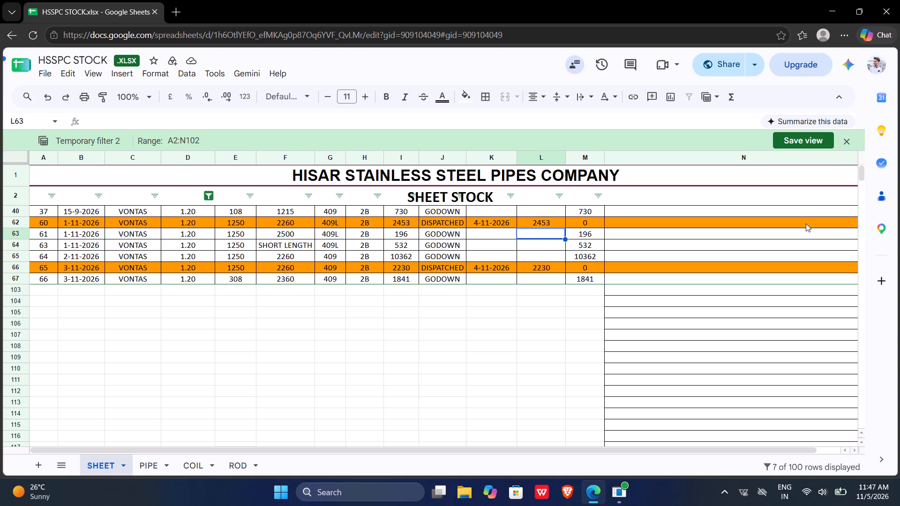
# On the PIPE stock sheet, remove the existing filter so all pipe entries are listed.
pyautogui.click(151, 460)
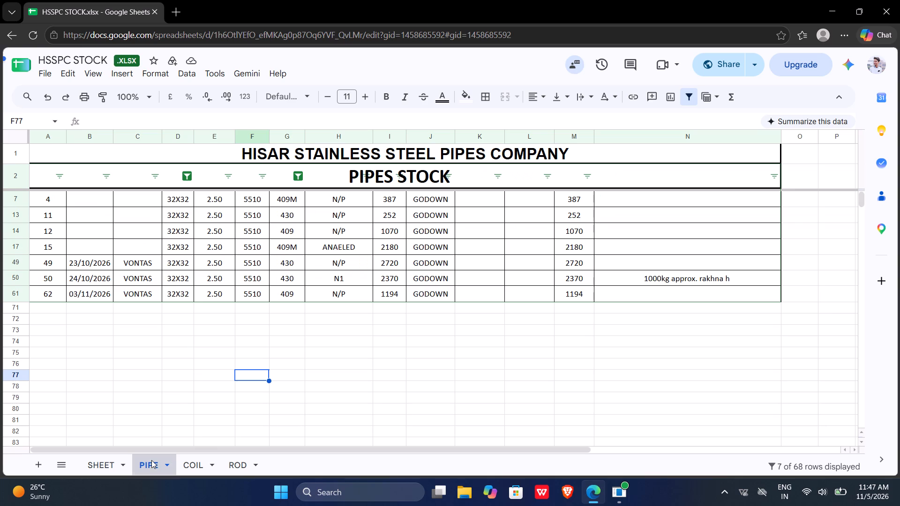
pyautogui.scroll(3, 286, 247)
pyautogui.click(689, 97)
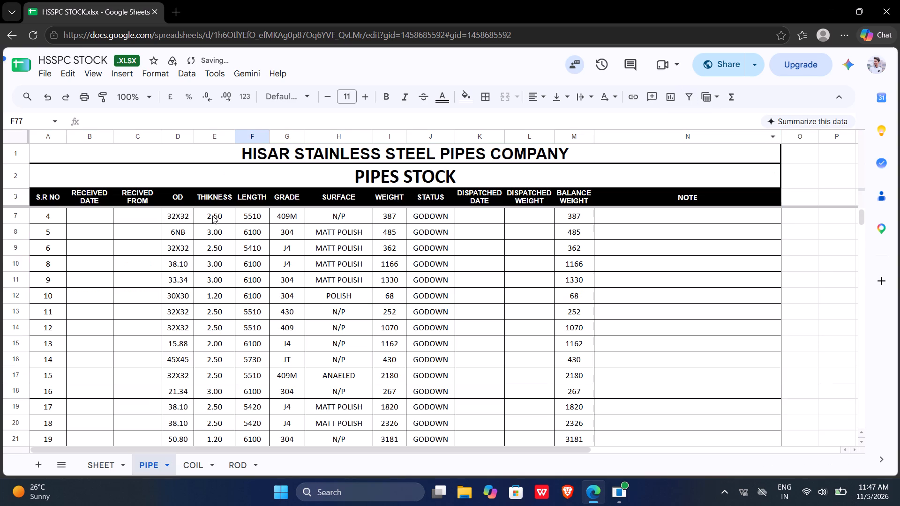
# Create a new filter on the PIPES STOCK table and show only pipes with OD 21.34 and 21.40.
pyautogui.click(192, 179)
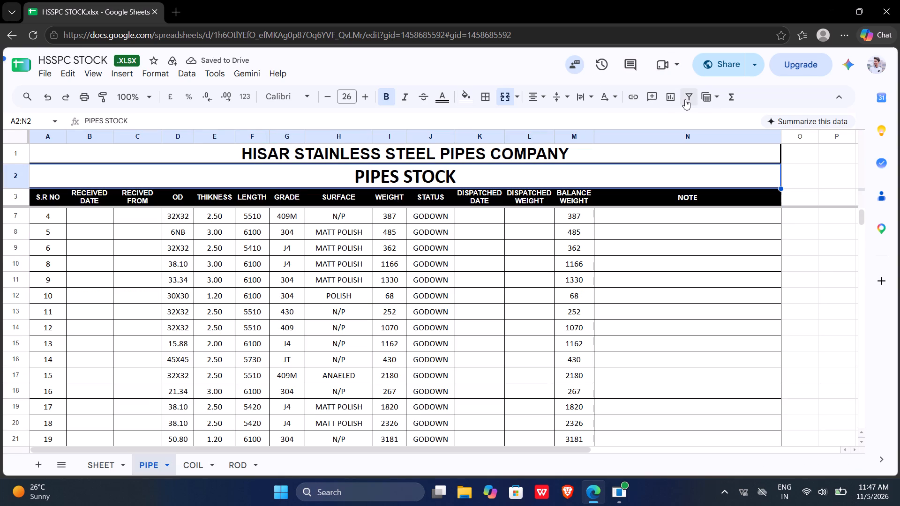
pyautogui.click(687, 98)
pyautogui.click(186, 176)
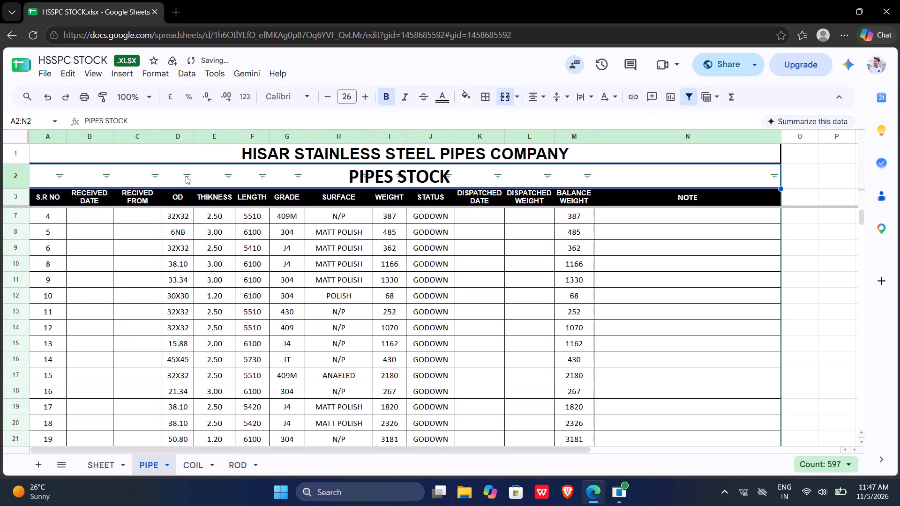
pyautogui.click(78, 329)
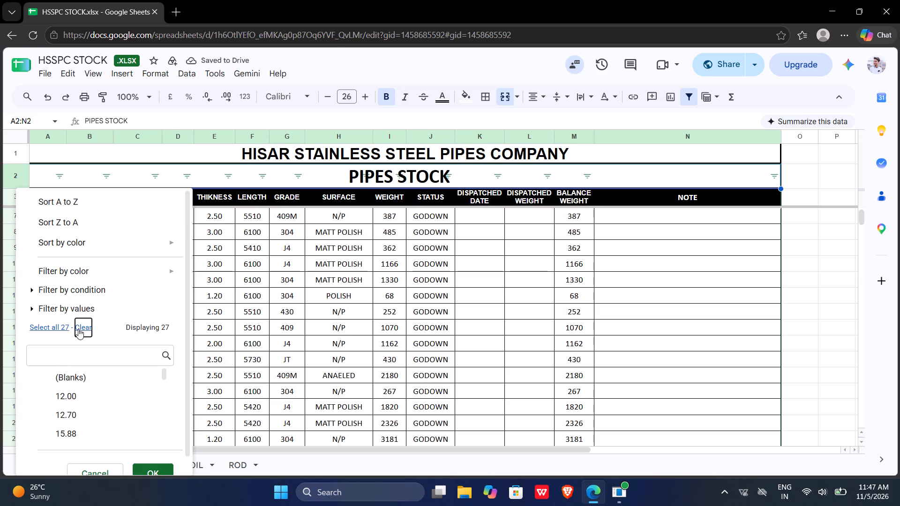
pyautogui.scroll(-1, 79, 388)
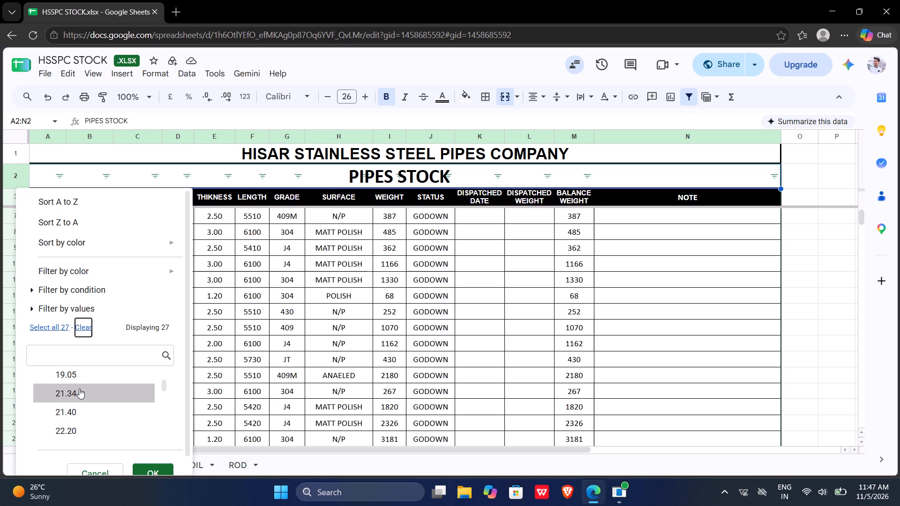
pyautogui.scroll(-2, 79, 388)
pyautogui.click(79, 388)
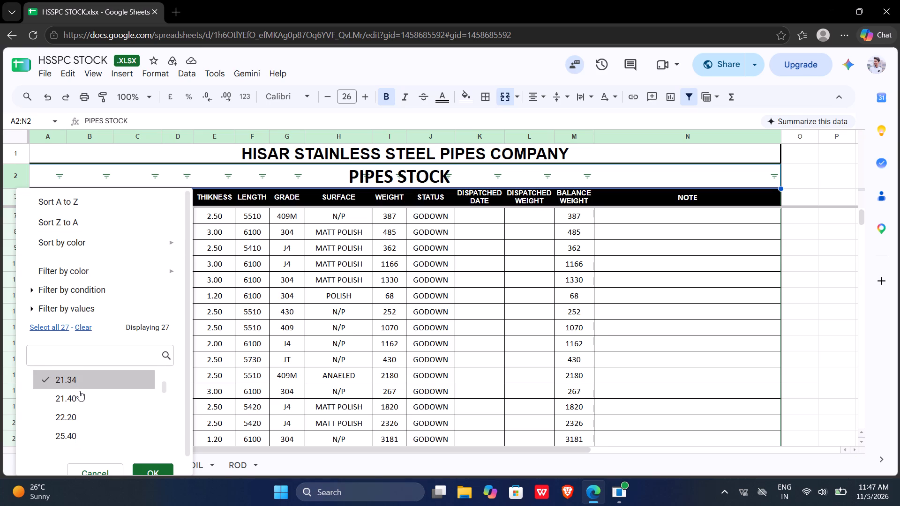
pyautogui.click(79, 391)
pyautogui.click(86, 381)
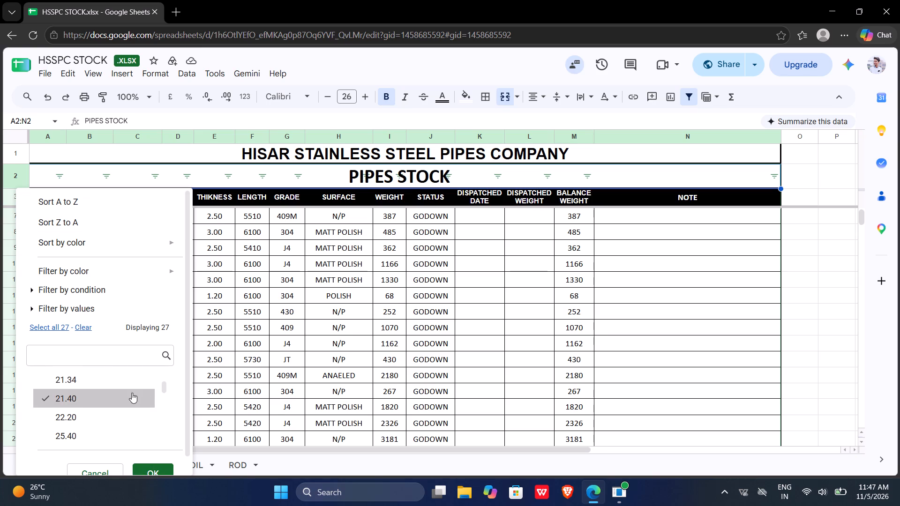
pyautogui.click(125, 384)
pyautogui.click(154, 461)
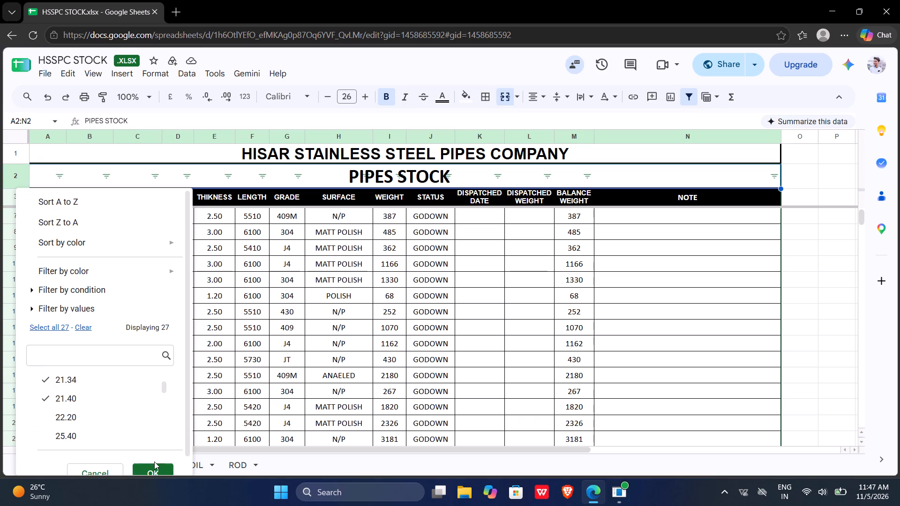
pyautogui.click(156, 465)
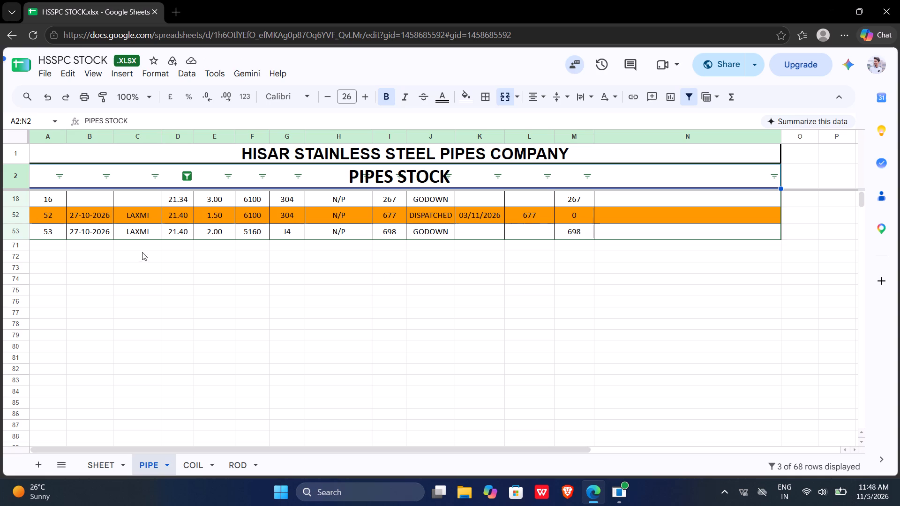
# Remove the OD filter from the PIPES STOCK table and look through the entries down to serial number 62.
pyautogui.click(693, 94)
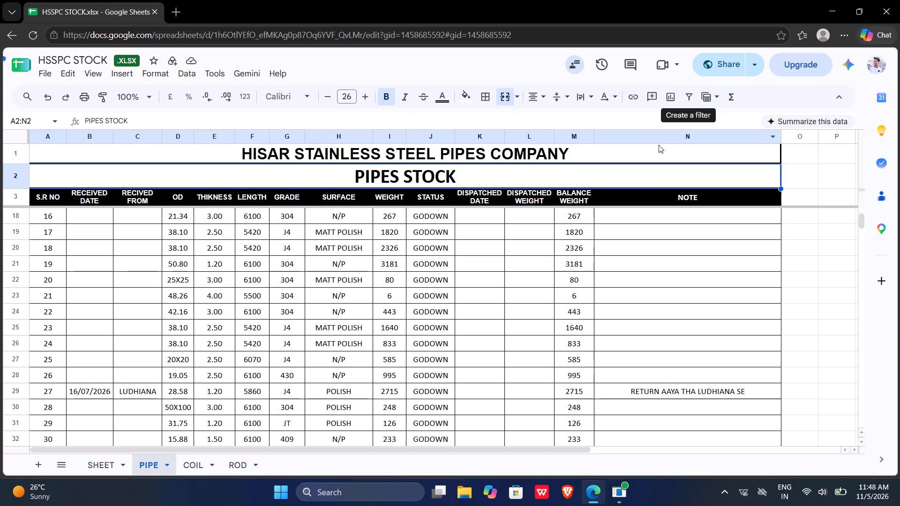
pyautogui.scroll(-5, 449, 342)
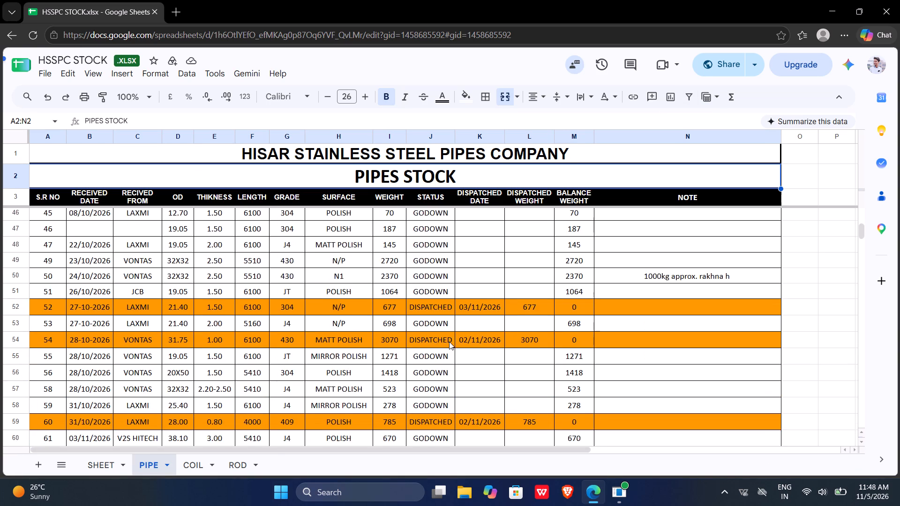
pyautogui.scroll(-1, 449, 342)
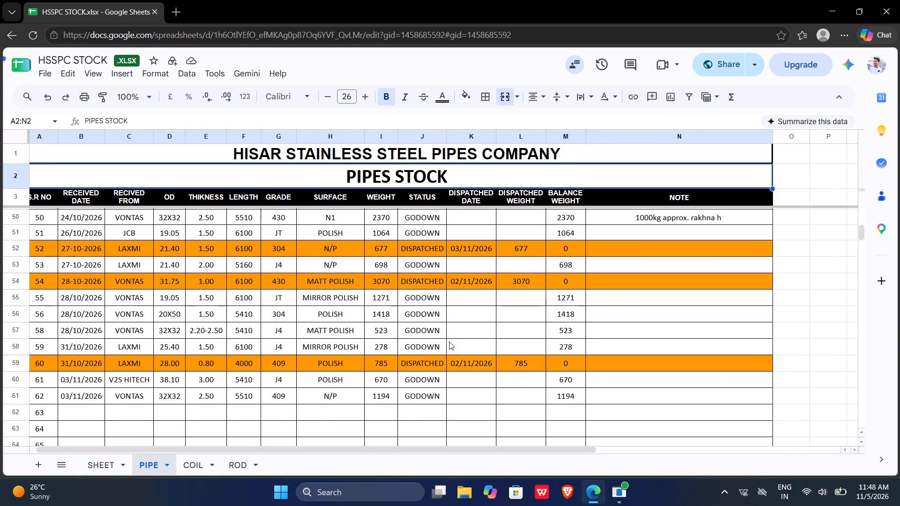